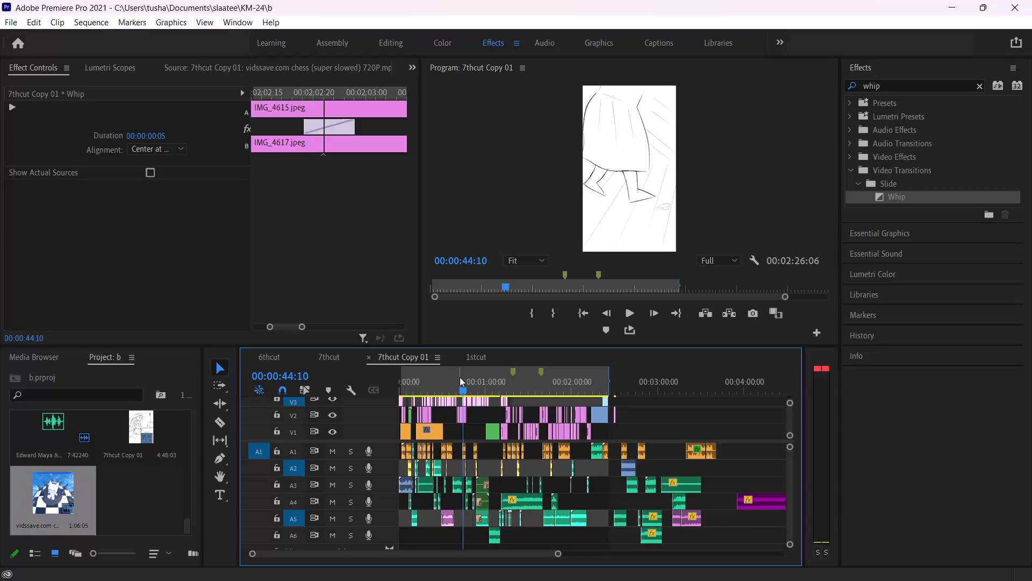
Scrub through the 7thcut Copy 01 sequence and play back the passage around 00:01:35 to 00:01:40 to check picture and sound.
left_click_drag(460, 377, 469, 397)
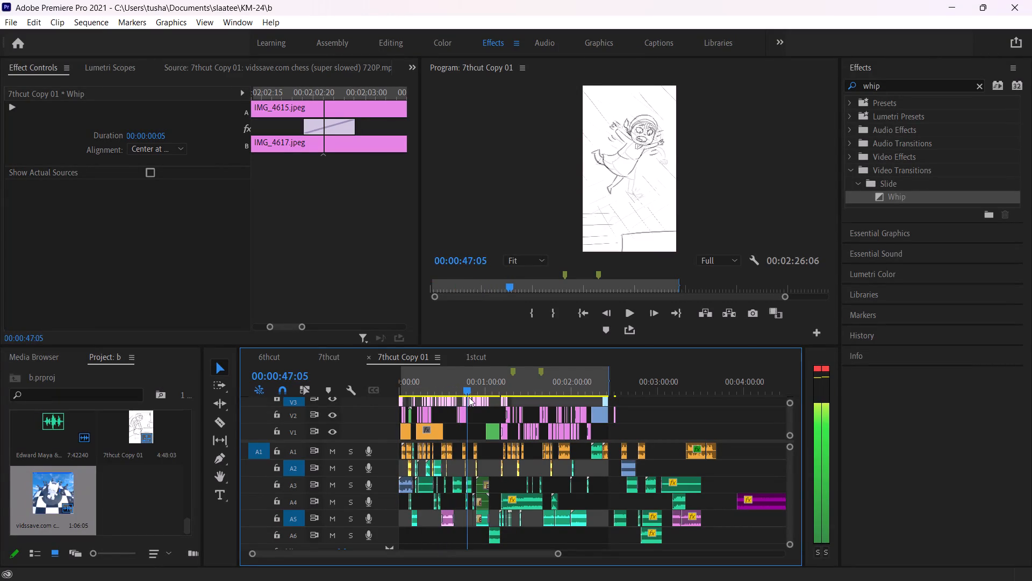
left_click_drag(469, 397, 486, 404)
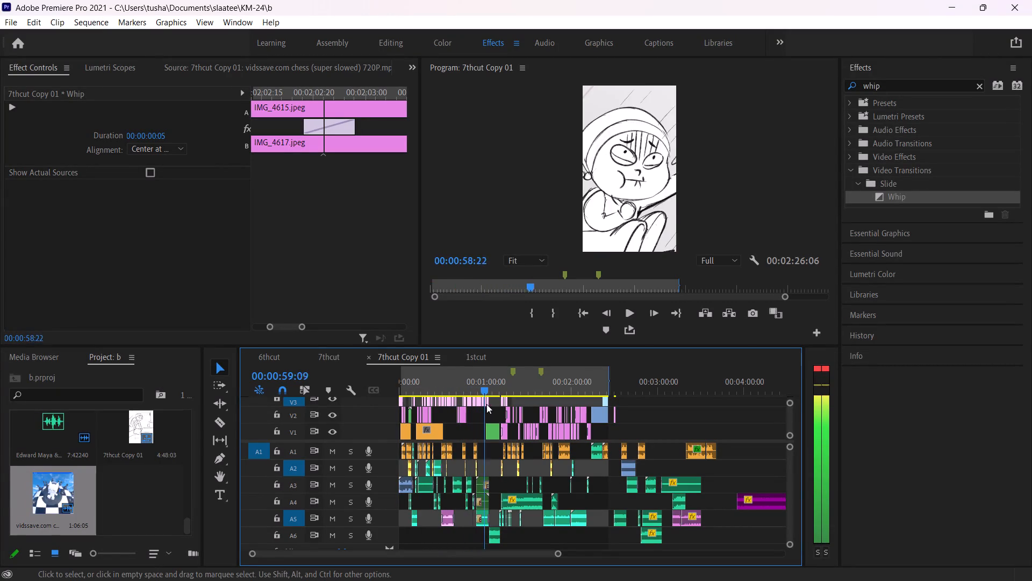
left_click_drag(486, 404, 540, 417)
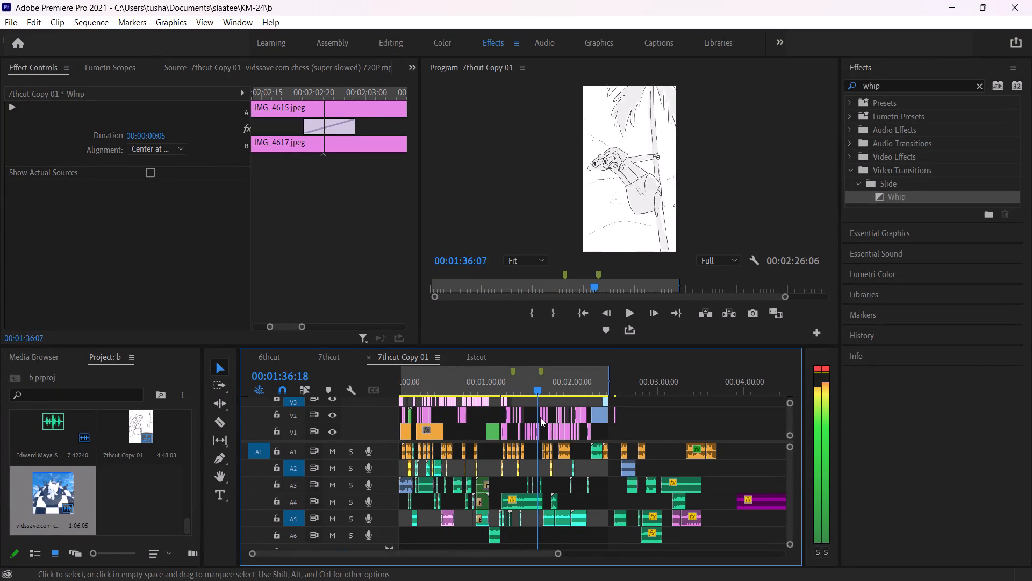
left_click_drag(540, 417, 537, 419)
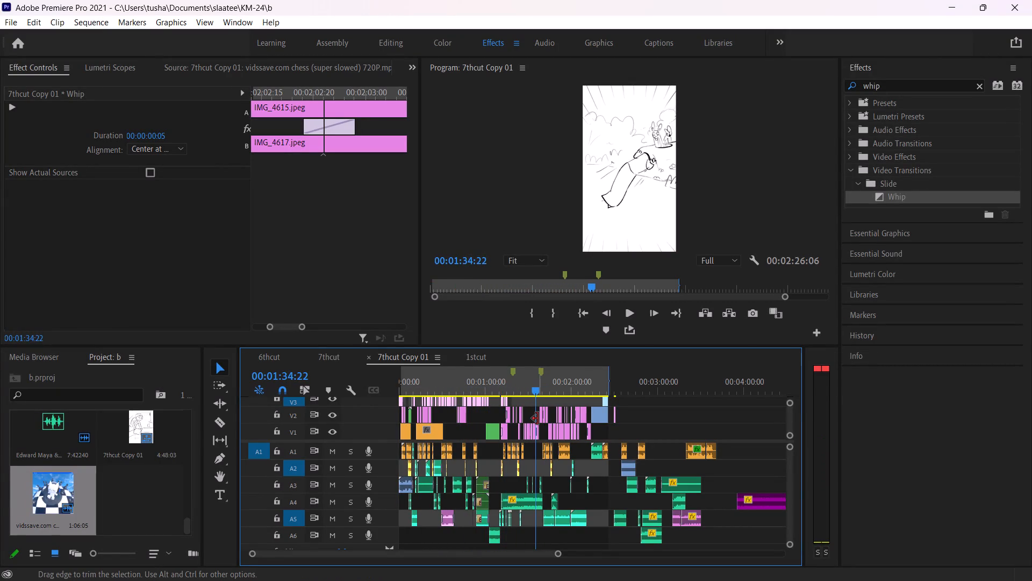
key("space")
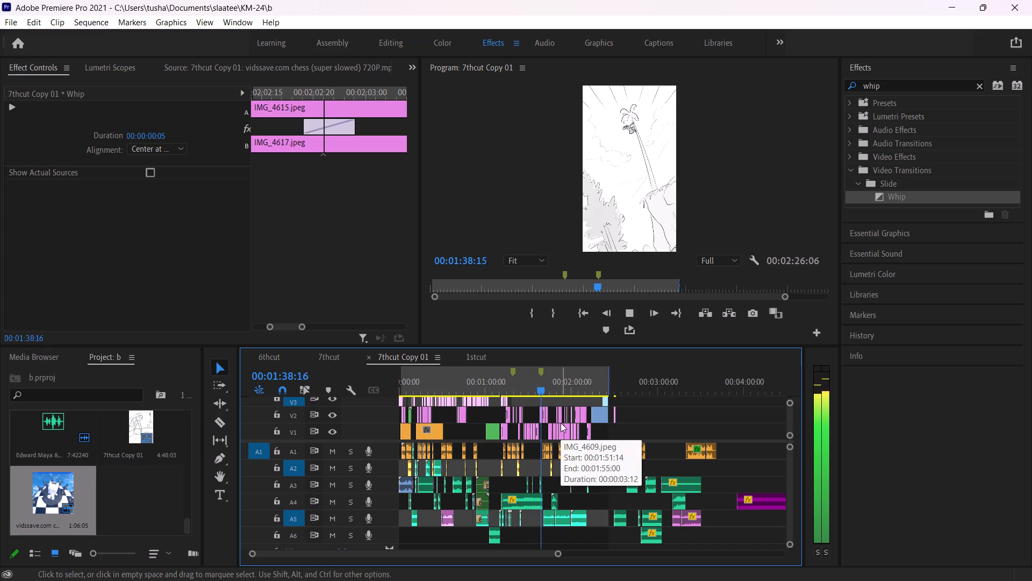
key("space")
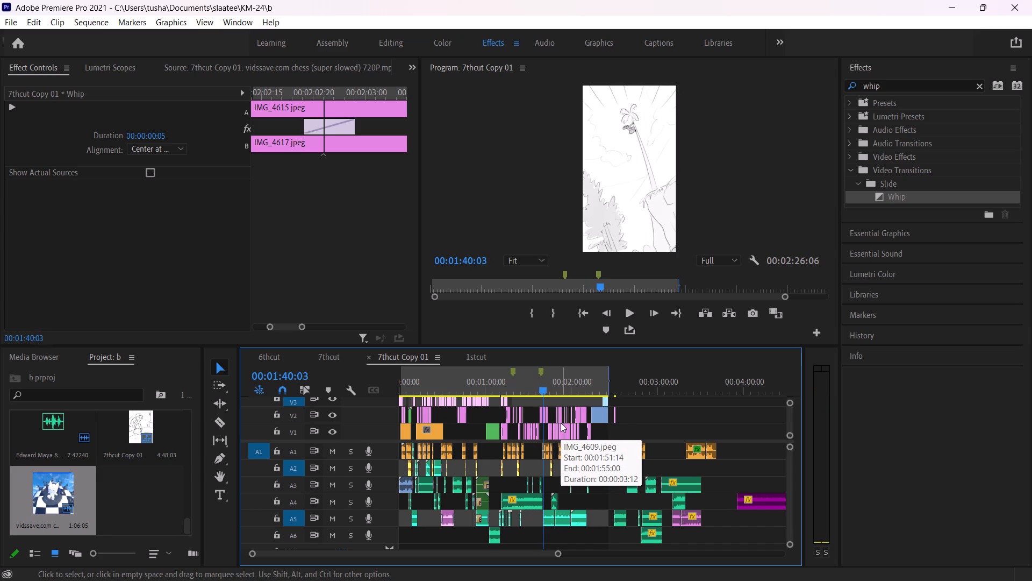
left_click_drag(561, 552, 530, 547)
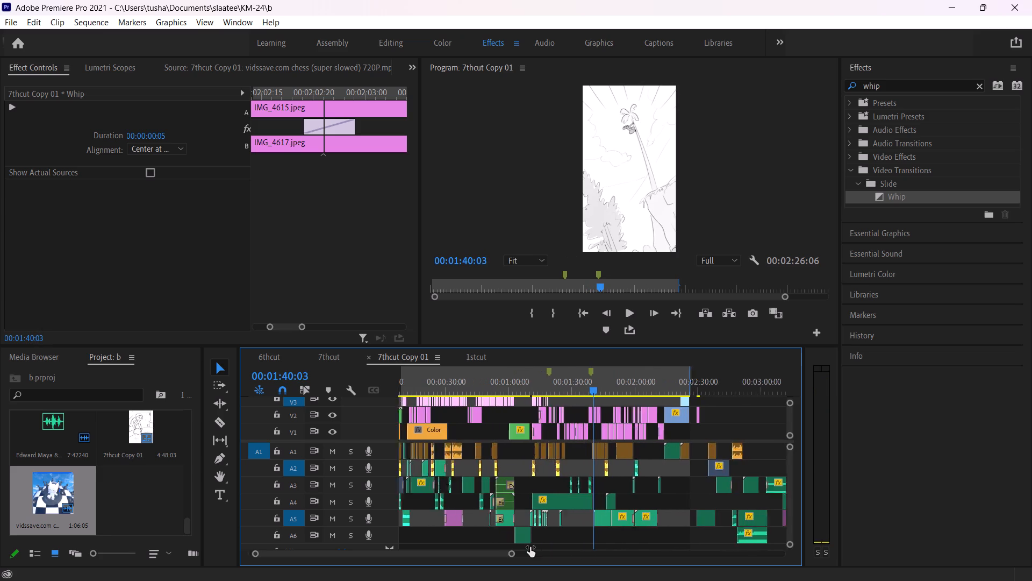
left_click_drag(530, 547, 501, 540)
key("space")
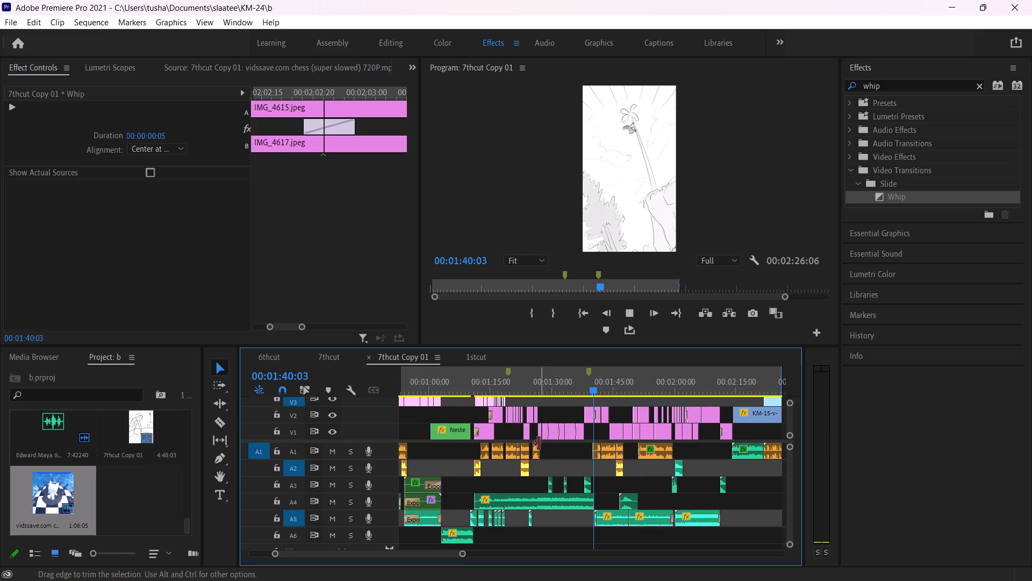
key("space")
left_click_drag(592, 383, 576, 382)
key("space")
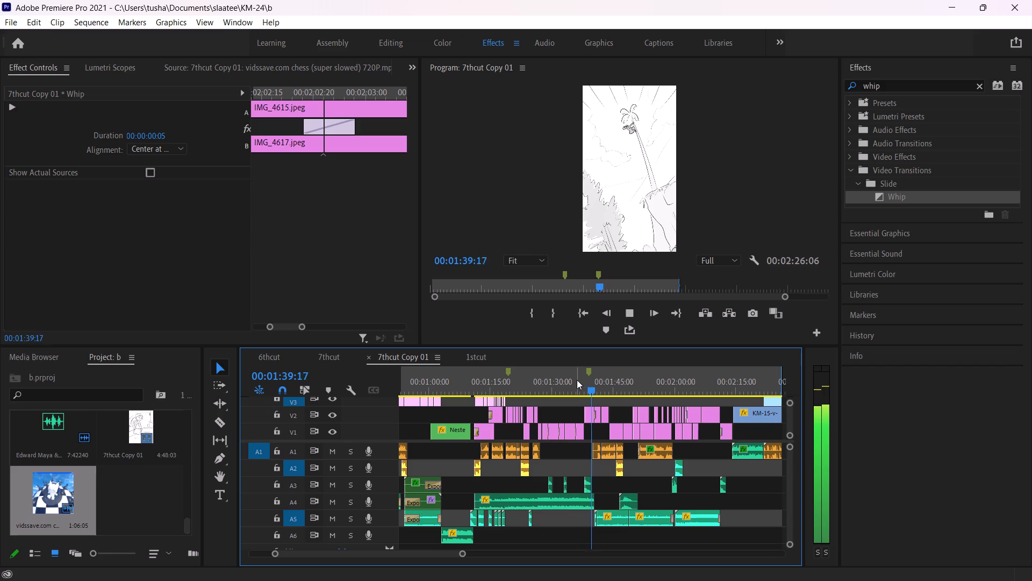
key("space")
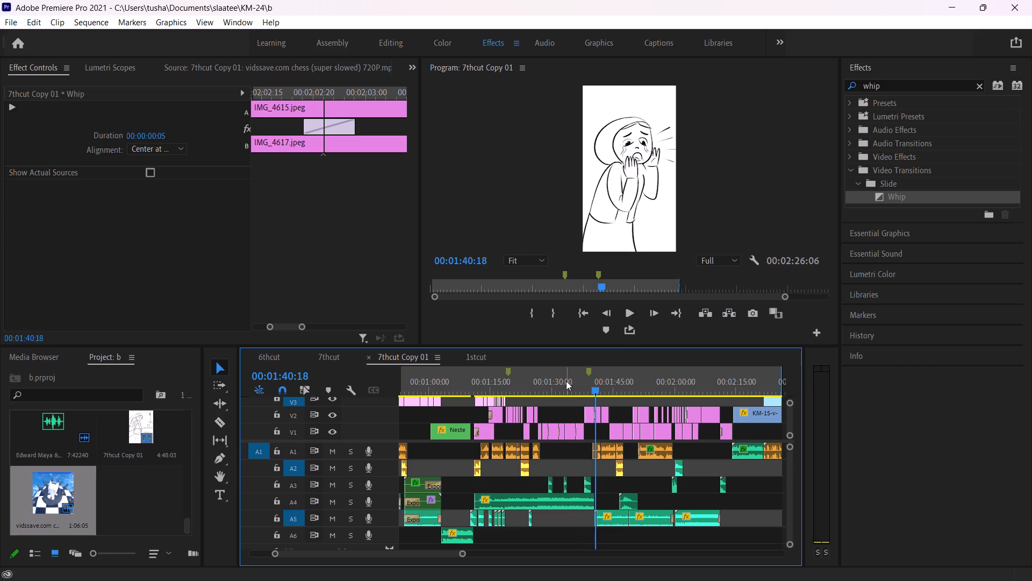
Save the project.
key("ctrl+s")
Export the 7thcut Copy 01 sequence as an H.264 video named 4thcut into the KM-24 folder.
key("ctrl+m")
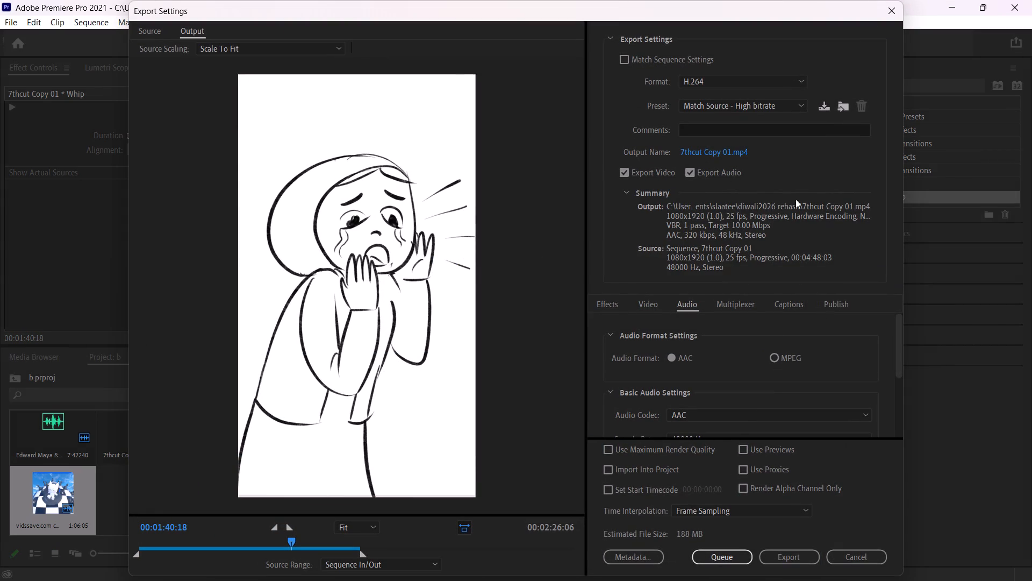
left_click(735, 150)
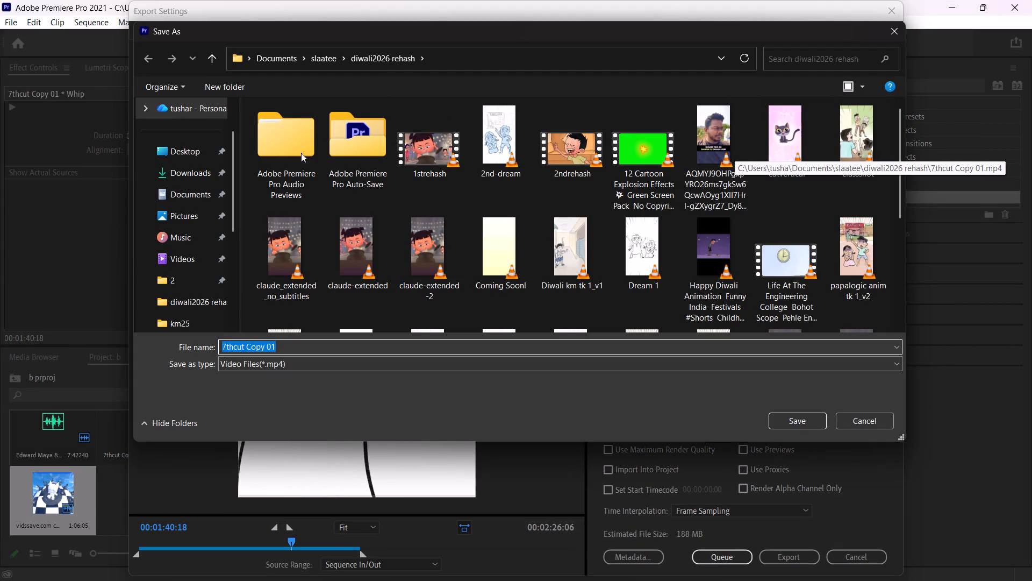
scroll(201, 303, "down", 5)
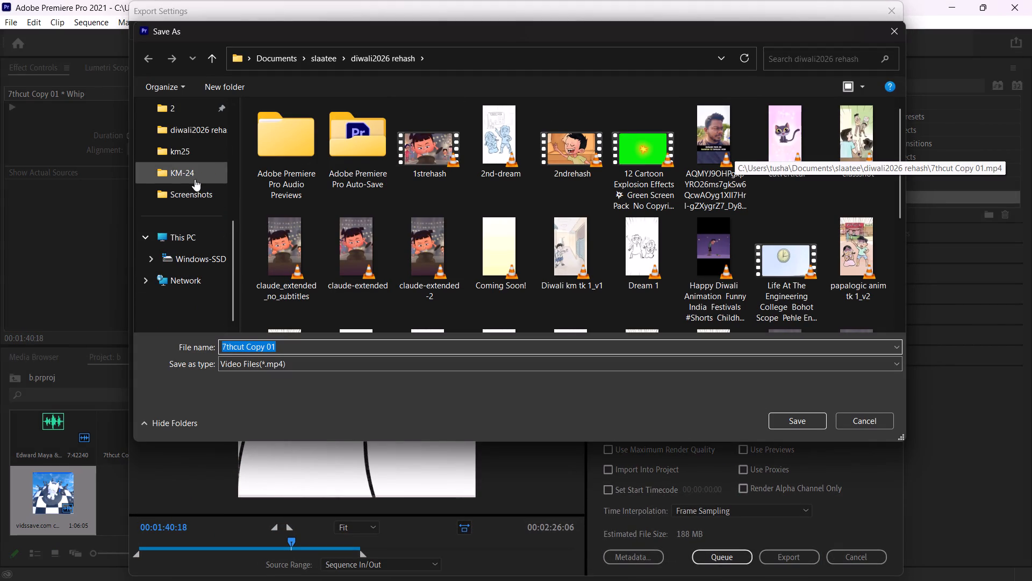
left_click(190, 176)
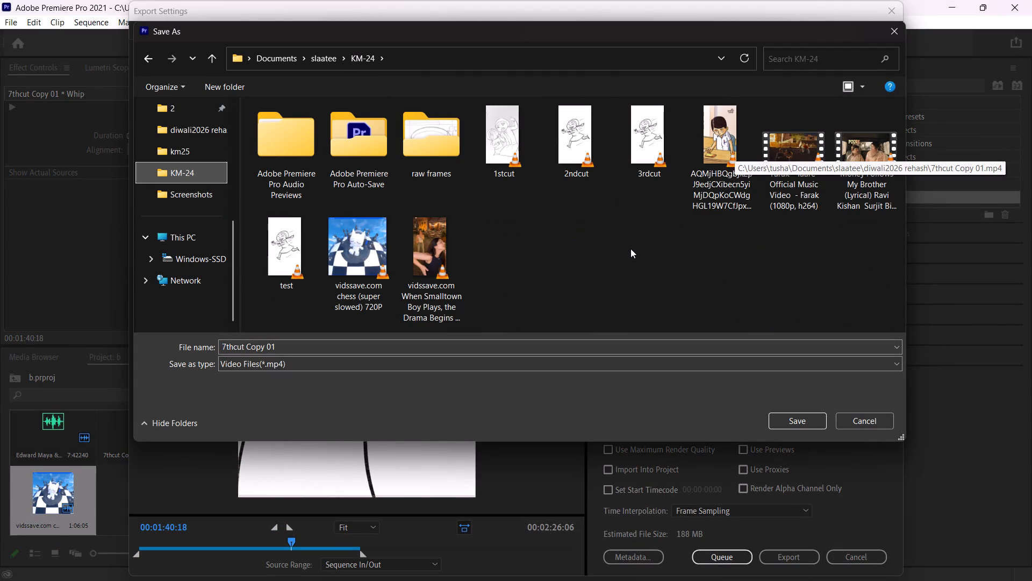
left_click(651, 146)
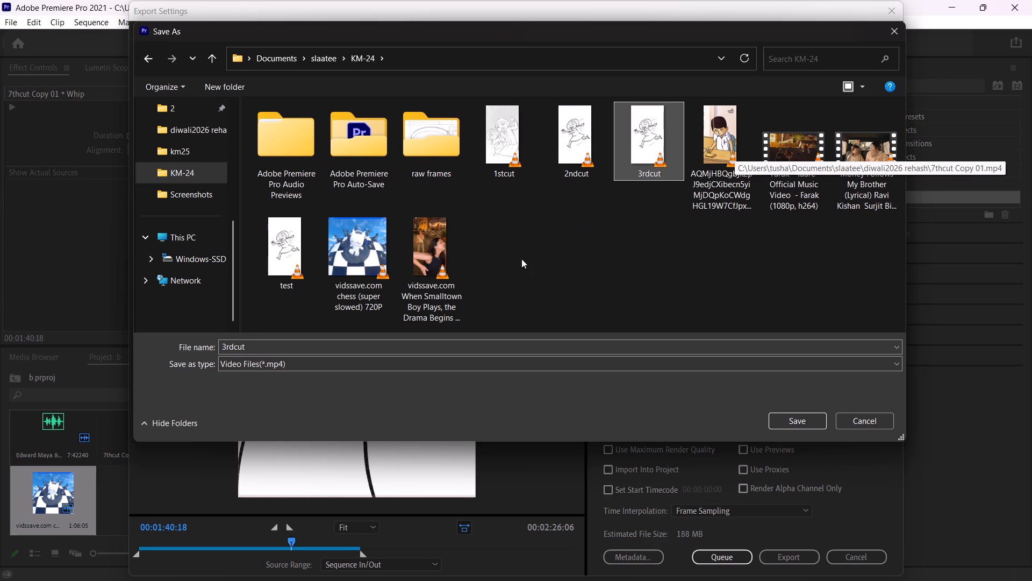
left_click(432, 342)
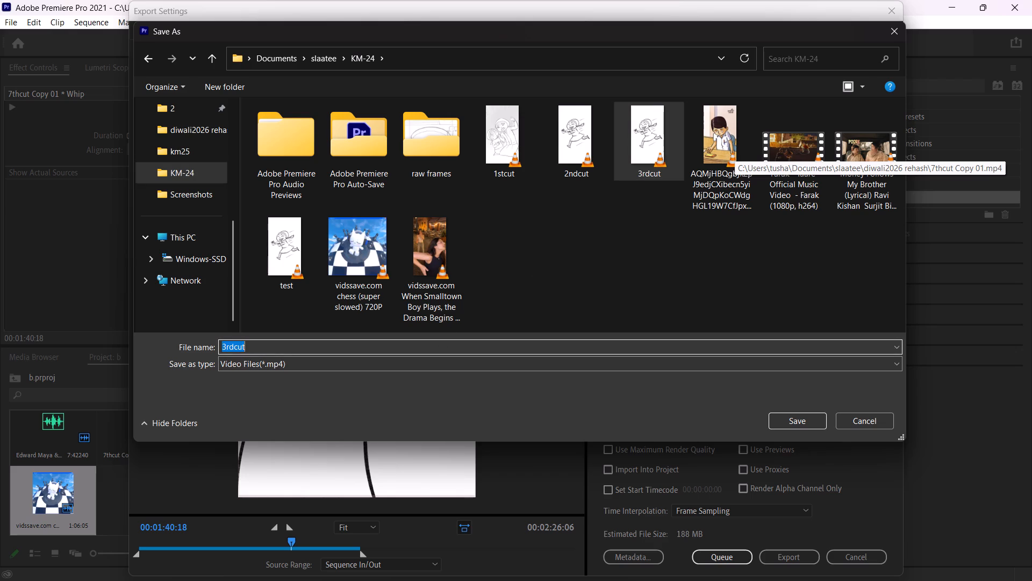
type("4th")
type("cut")
left_click(811, 426)
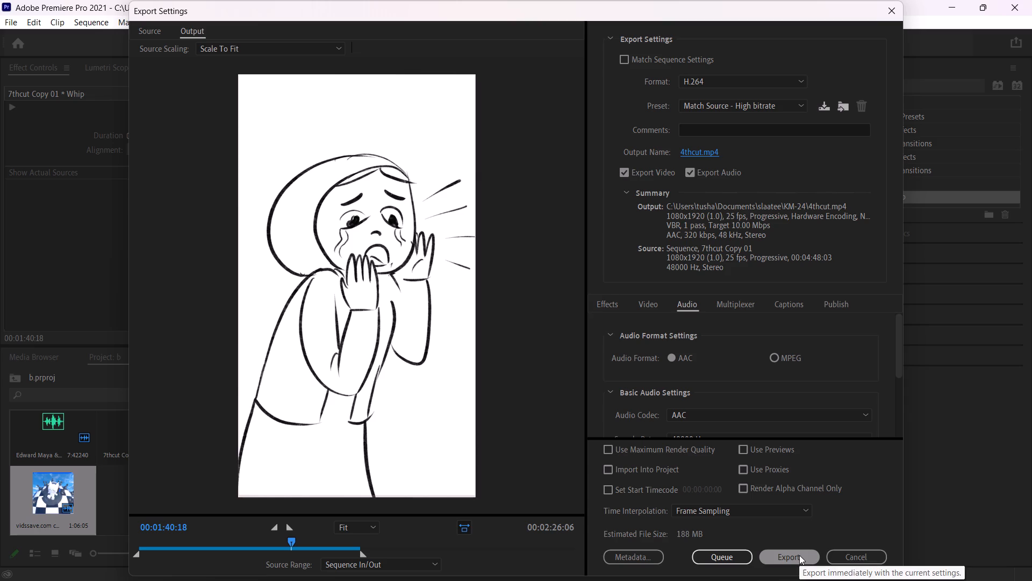
left_click(799, 555)
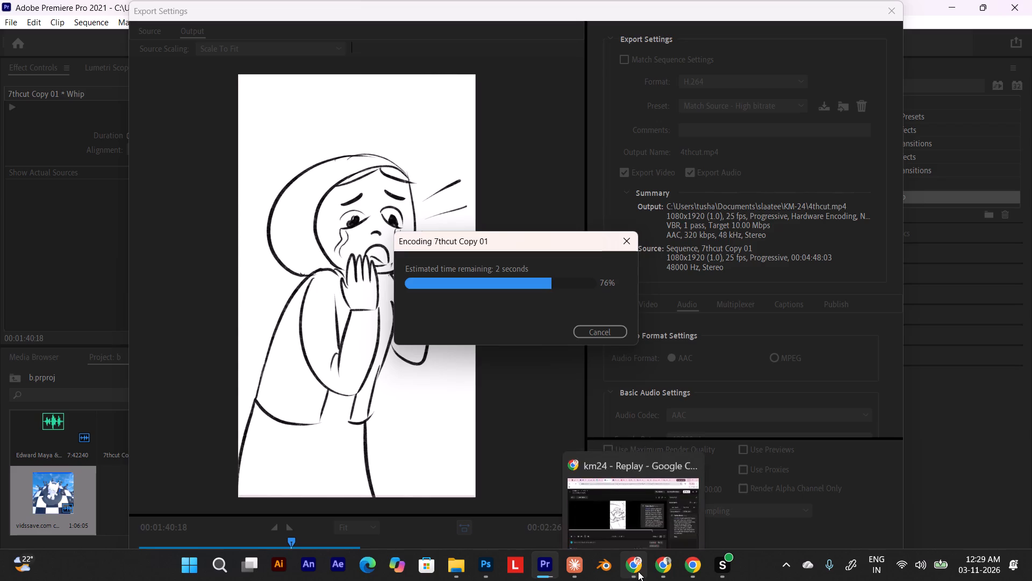
Switch to the km24 review page in Chrome and mark the 2:01.968 comment about the ending song as resolved.
left_click(639, 571)
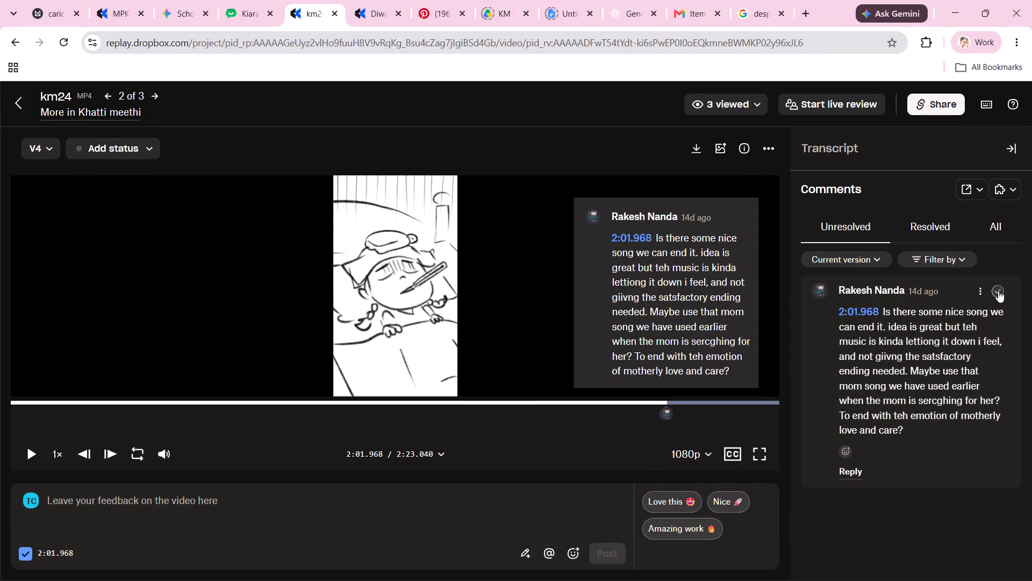
left_click(998, 290)
Upload 4thcut from the local KM-24 folder as a new version of the km24 video.
left_click(49, 154)
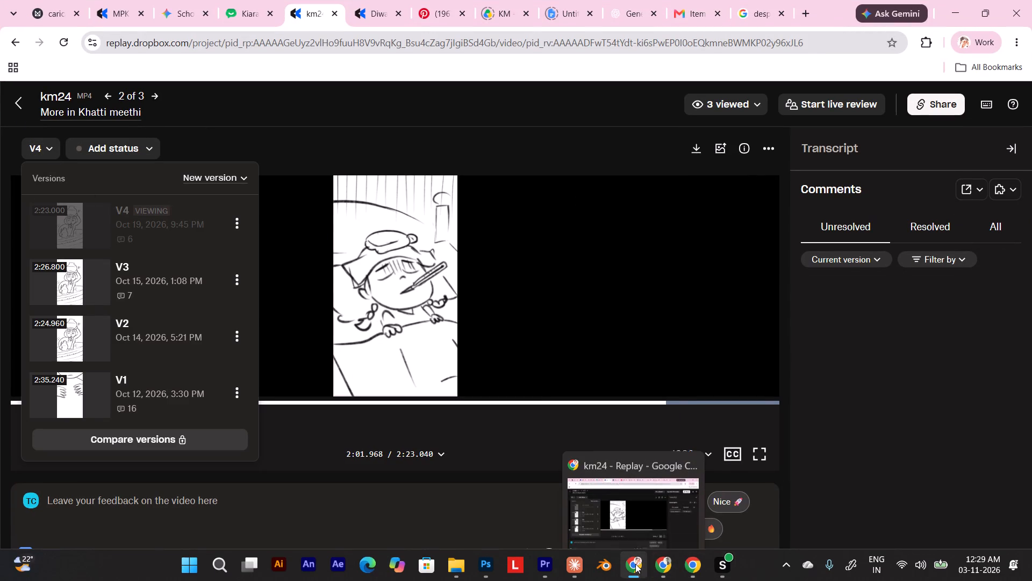
left_click(540, 562)
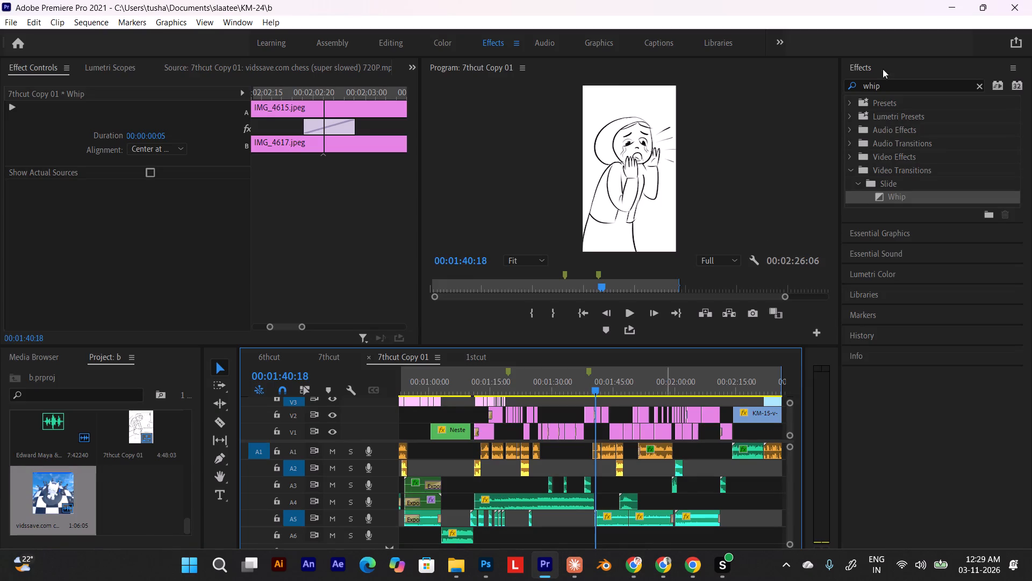
left_click(946, 7)
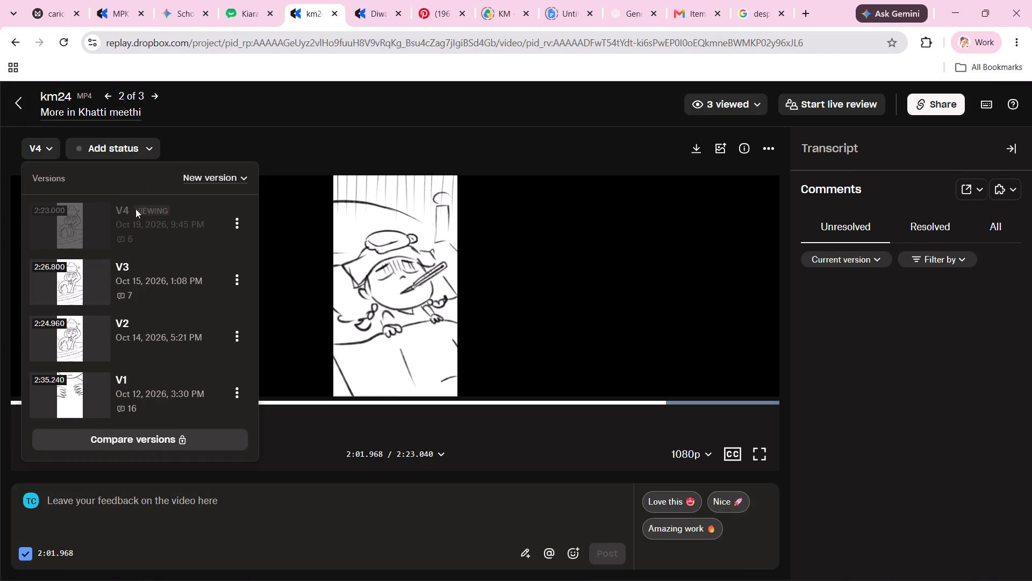
left_click(221, 180)
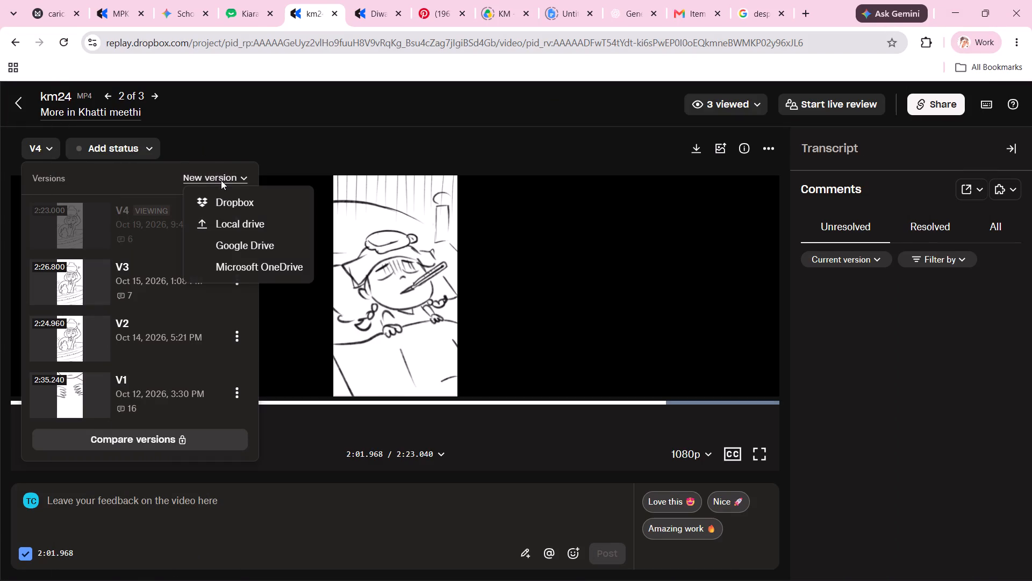
left_click(250, 225)
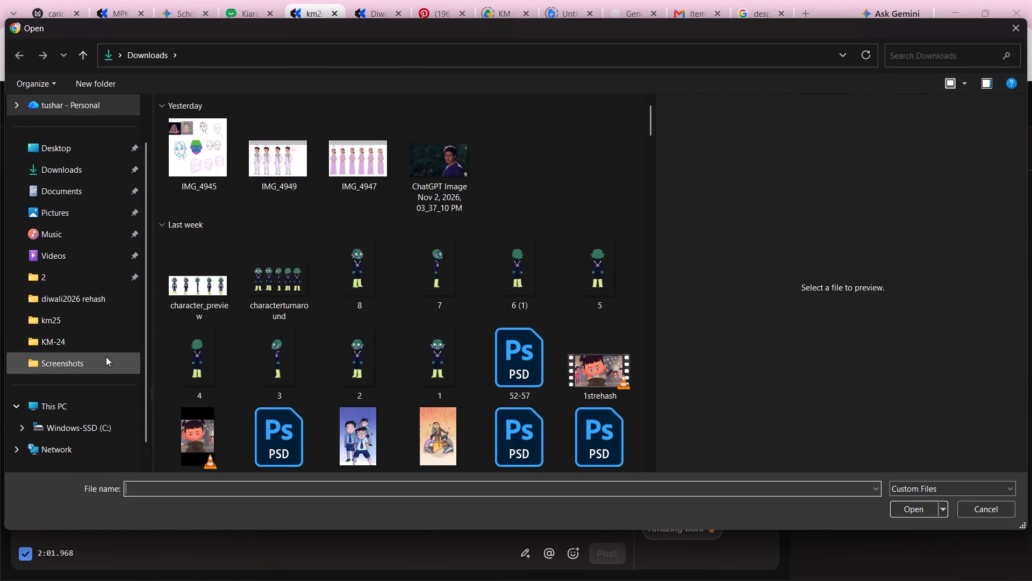
left_click(91, 348)
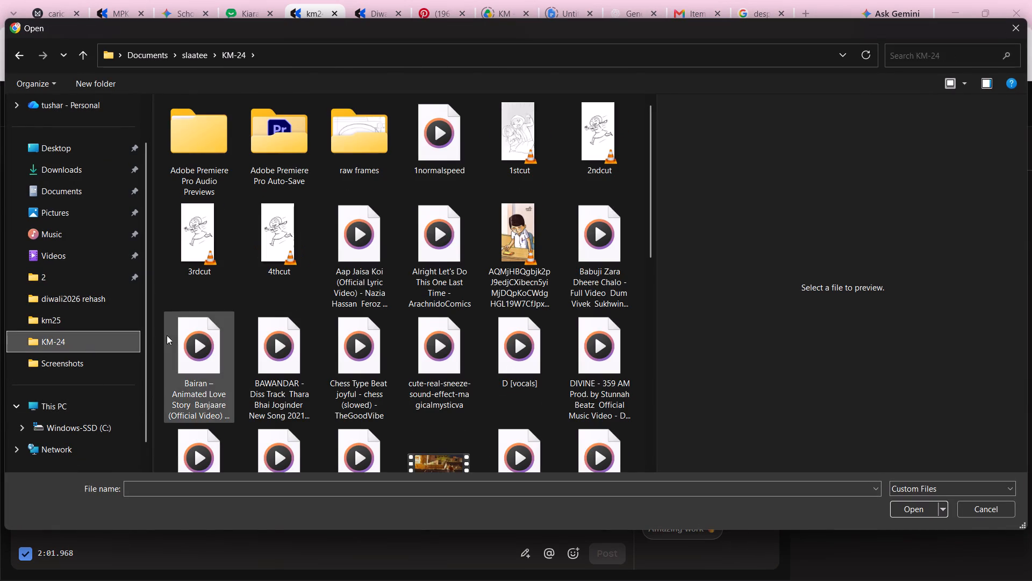
left_click(276, 265)
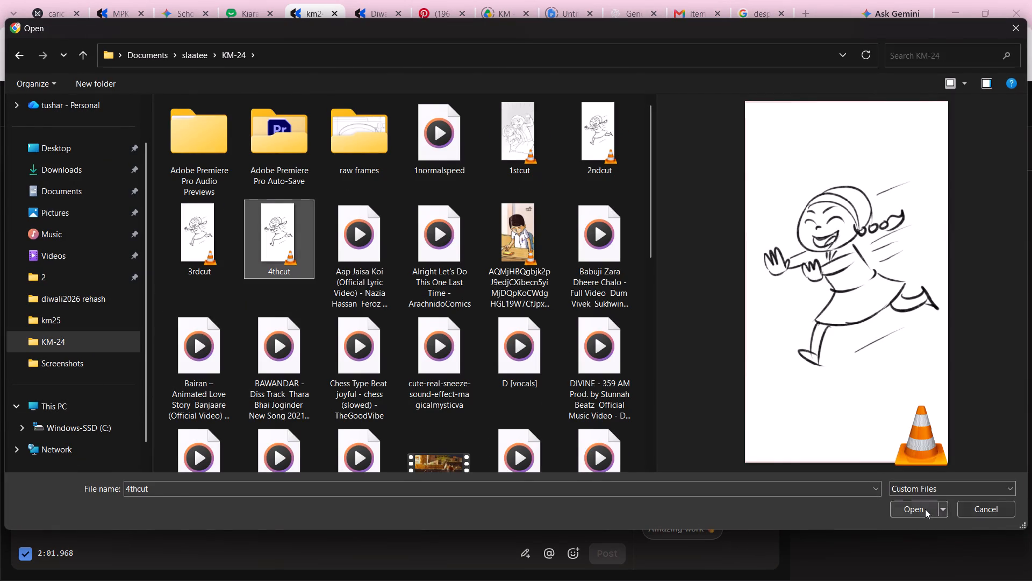
left_click(925, 508)
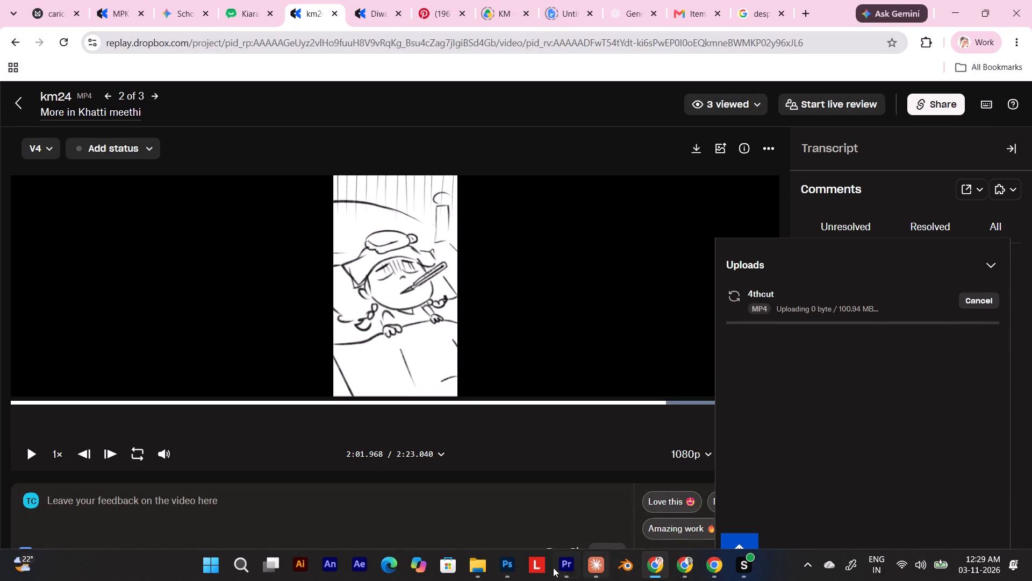
Switch to Premiere Pro and play back the ending from about 00:02:00 and the cut around 00:01:40 to check them.
left_click(563, 568)
left_click(568, 568)
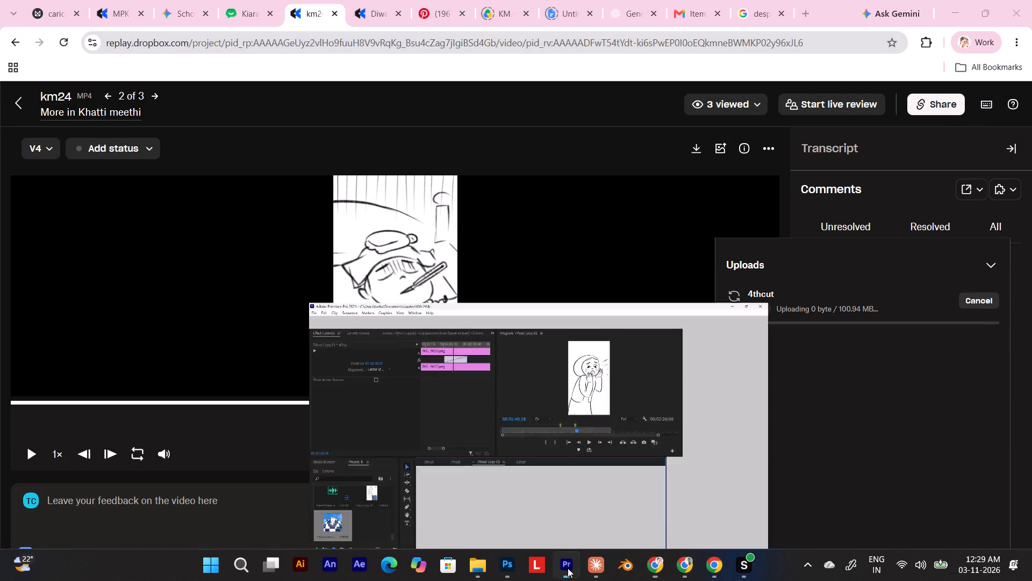
scroll(638, 437, "down", 3)
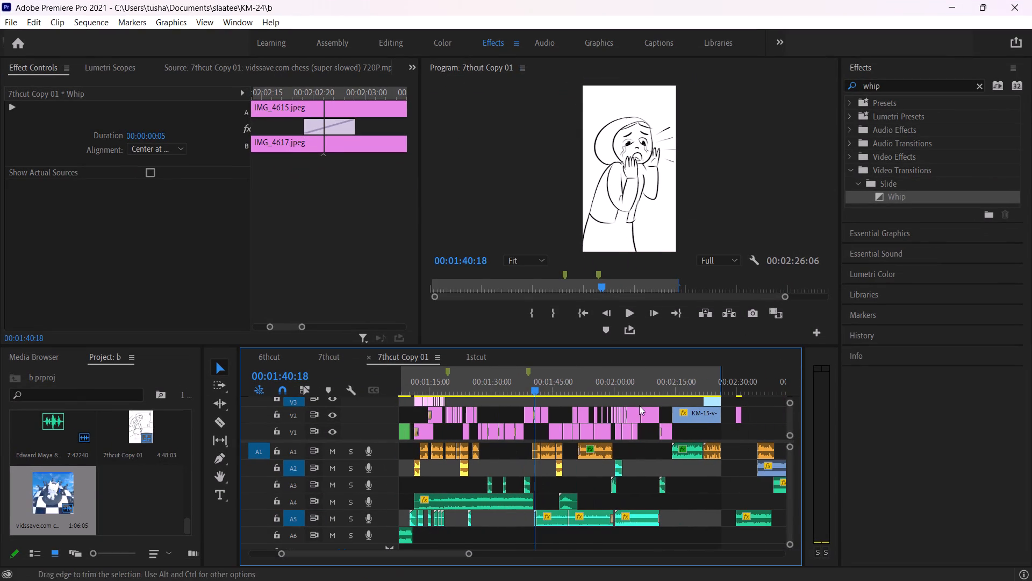
left_click(628, 387)
key("space")
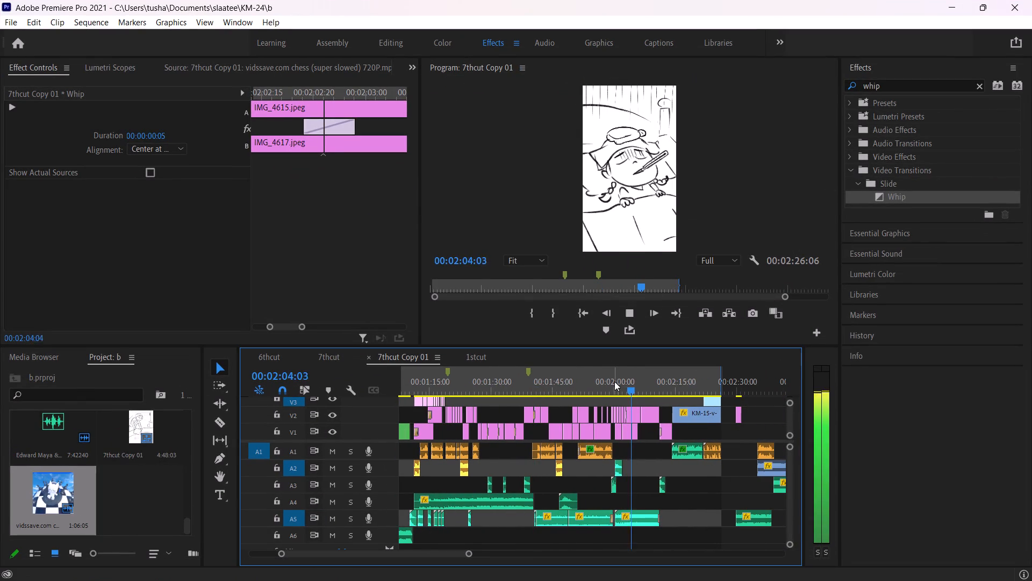
left_click(614, 381)
key("space")
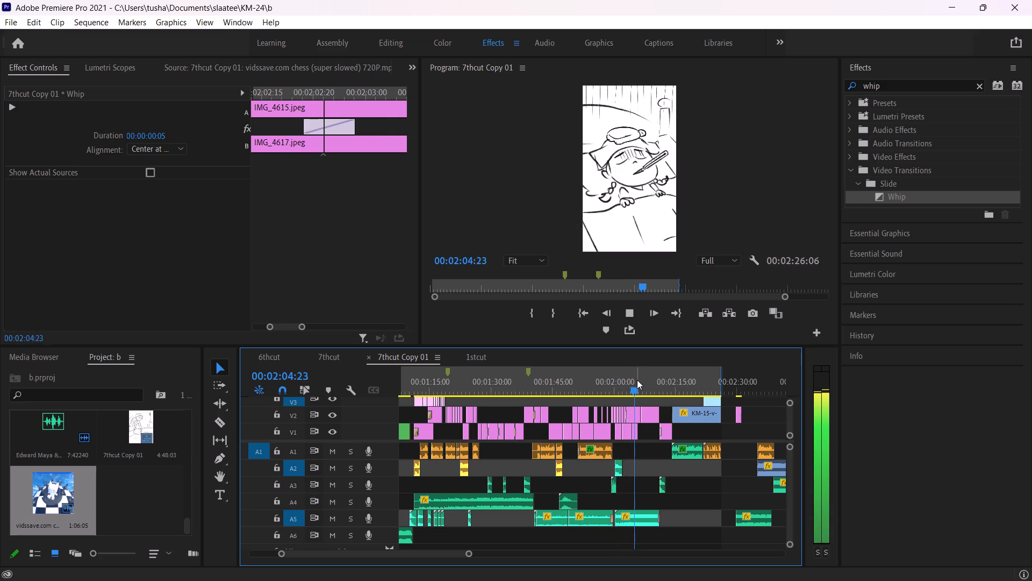
key("space")
left_click(534, 381)
left_click(530, 381)
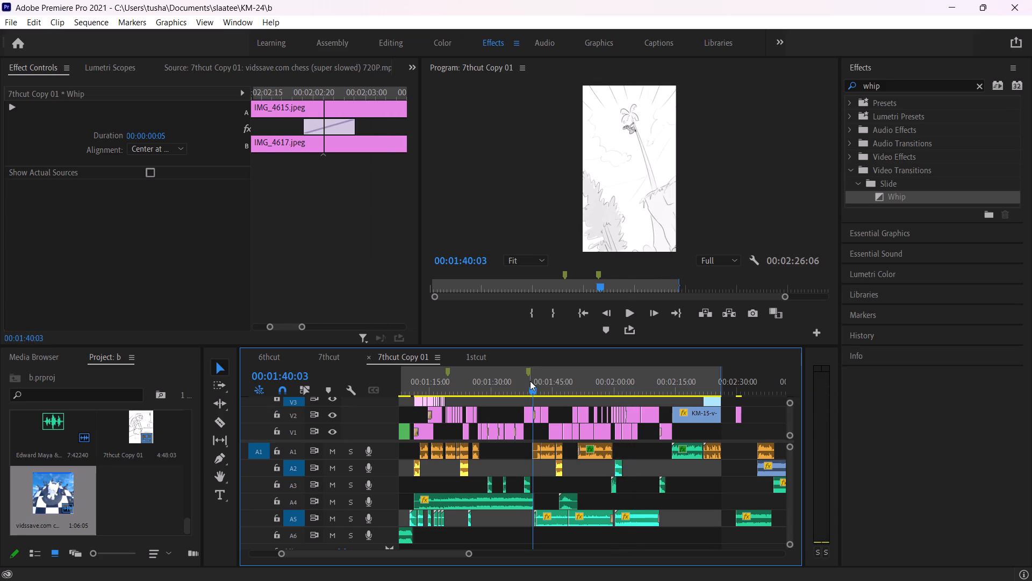
key("space")
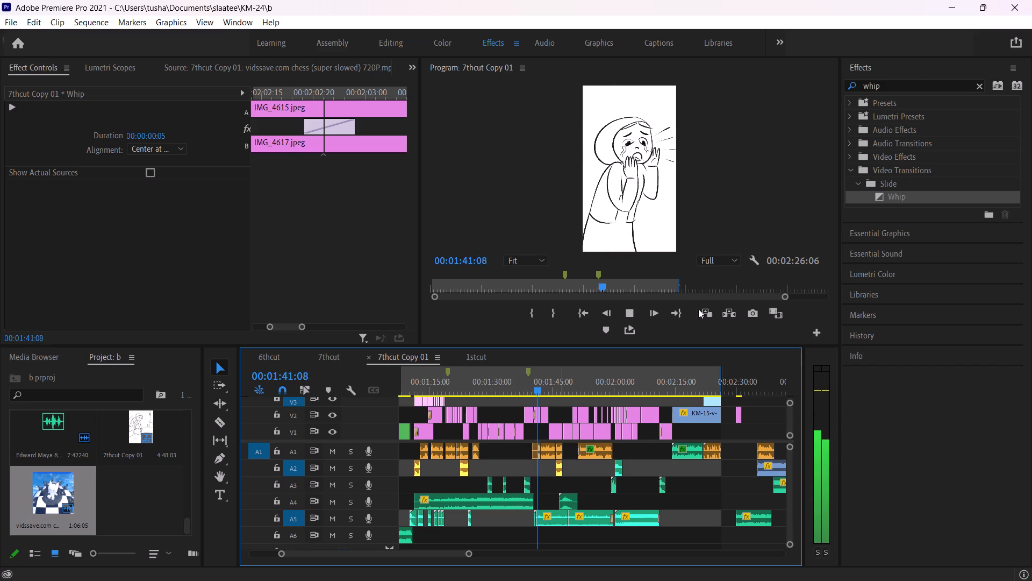
key("space")
left_click(952, 3)
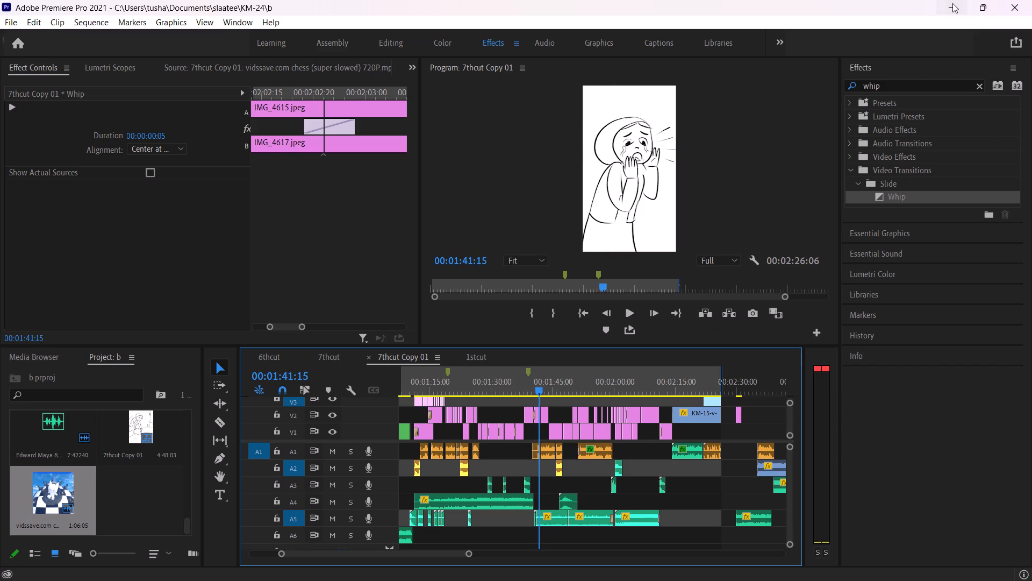
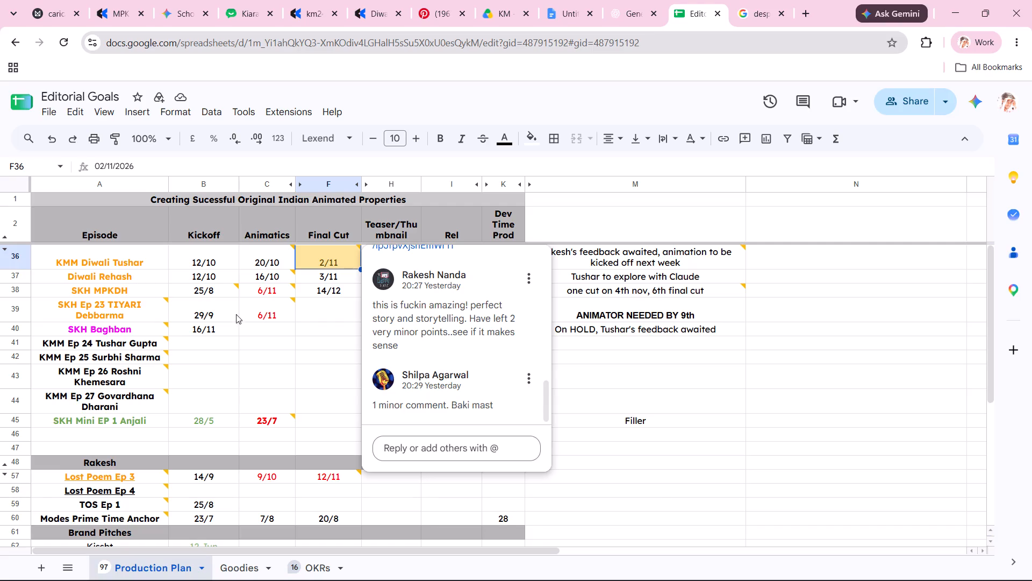
left_click(281, 313)
scroll(400, 421, "down", 8)
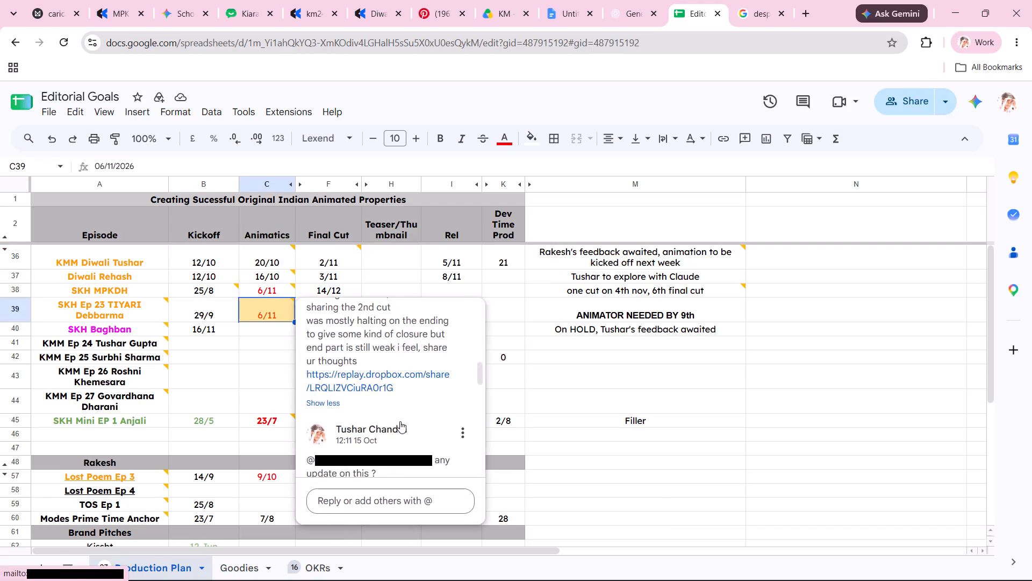
scroll(400, 421, "down", 19)
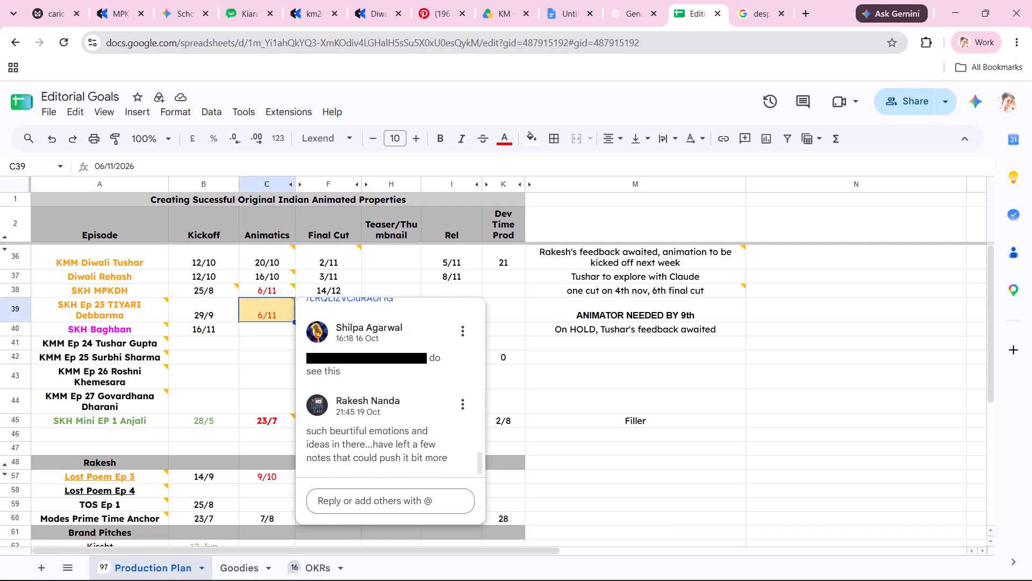
left_click(387, 499)
type("sharing s")
key("BackSpace")
type("revised cut")
key("shift+Return")
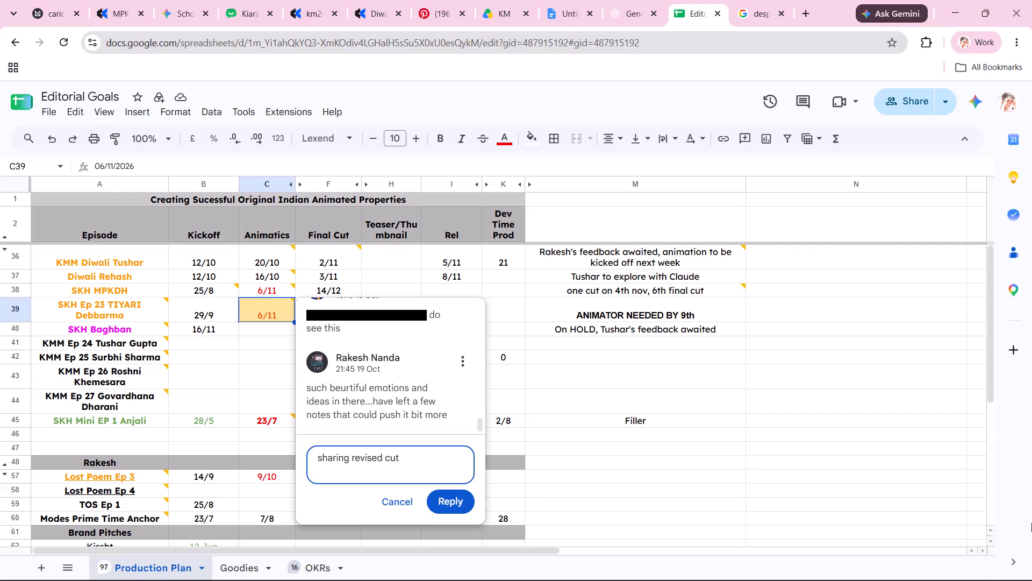
key("ctrl+v")
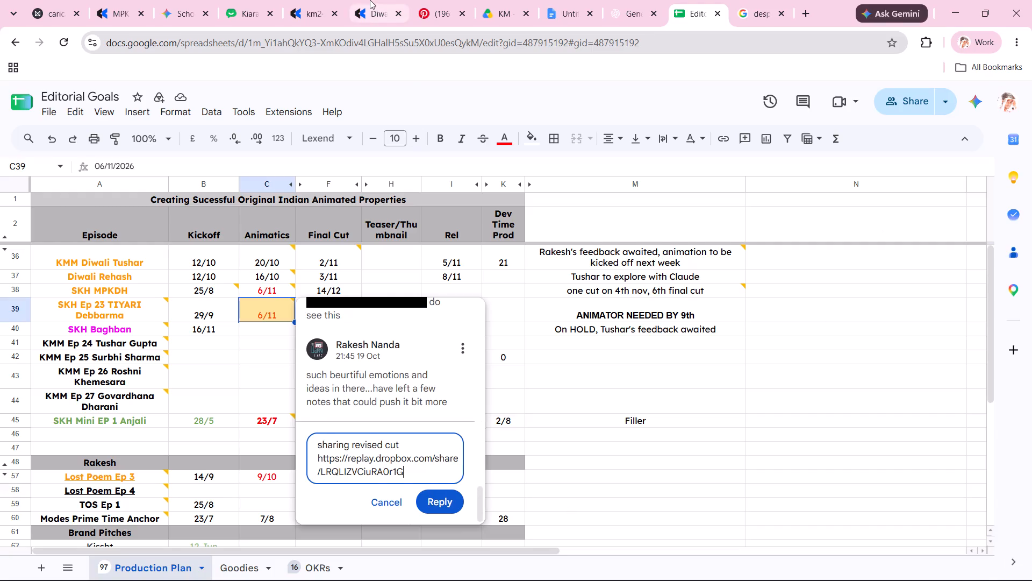
Copy the km24 share link again, replace the link in the drafted reply with it, and post the reply.
left_click(325, 0)
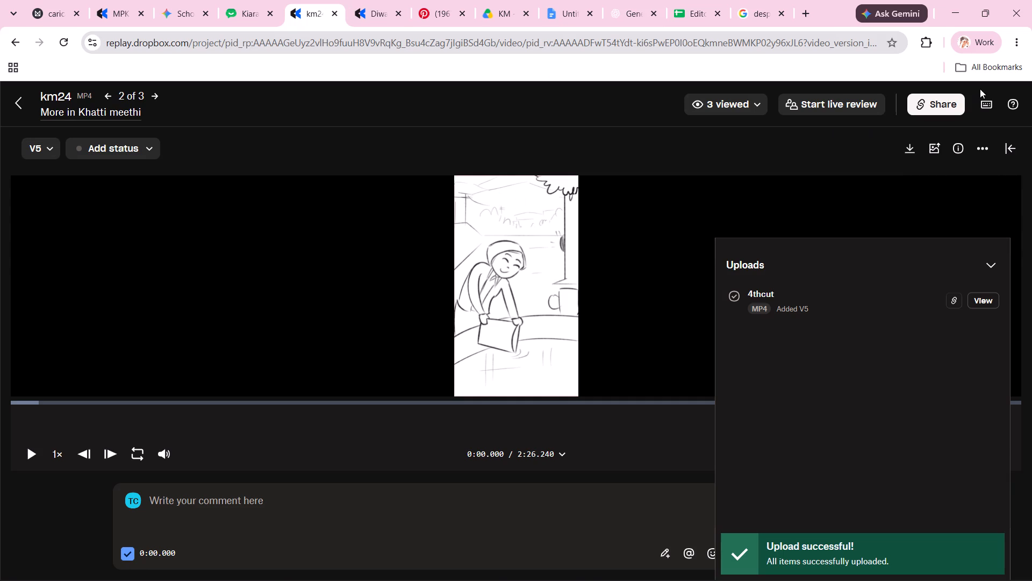
left_click(950, 99)
left_click(669, 366)
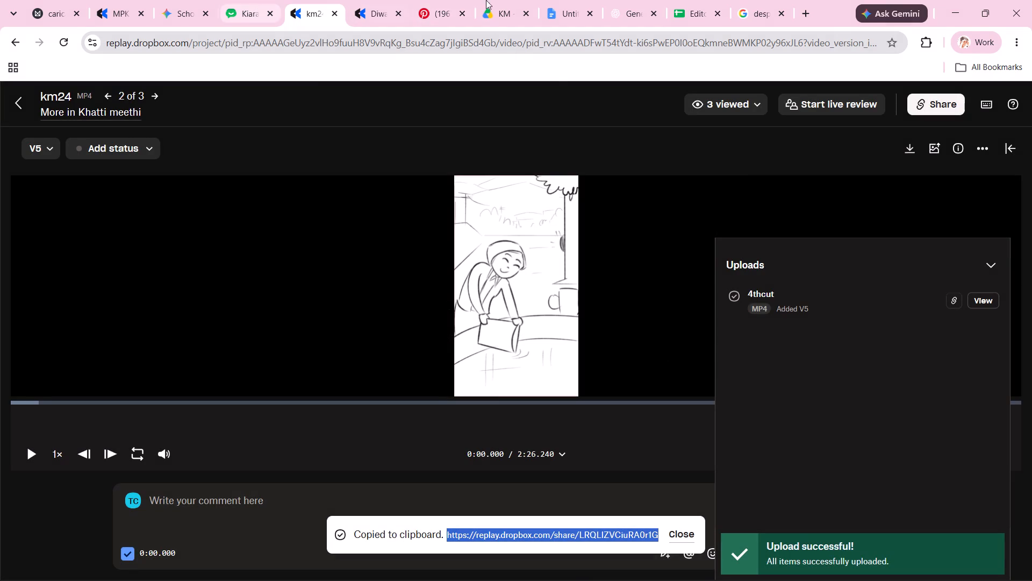
left_click(699, 0)
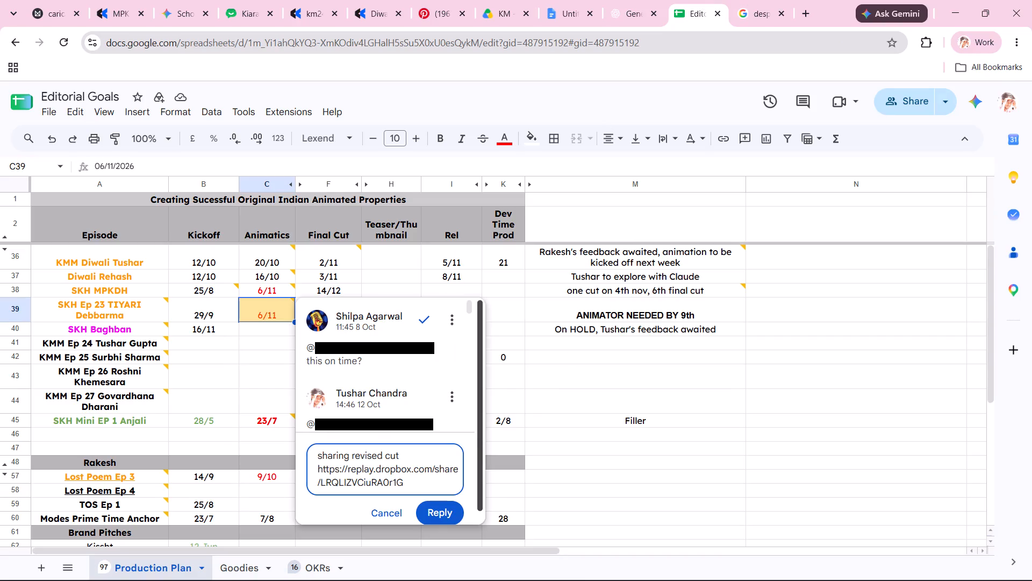
left_click_drag(418, 485, 310, 465)
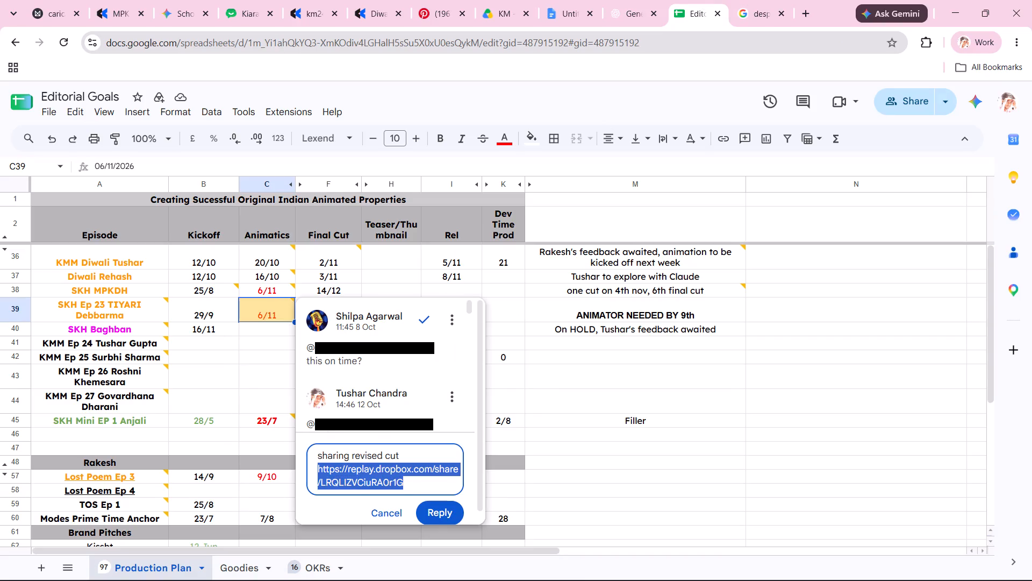
key("BackSpace")
key("ctrl+v")
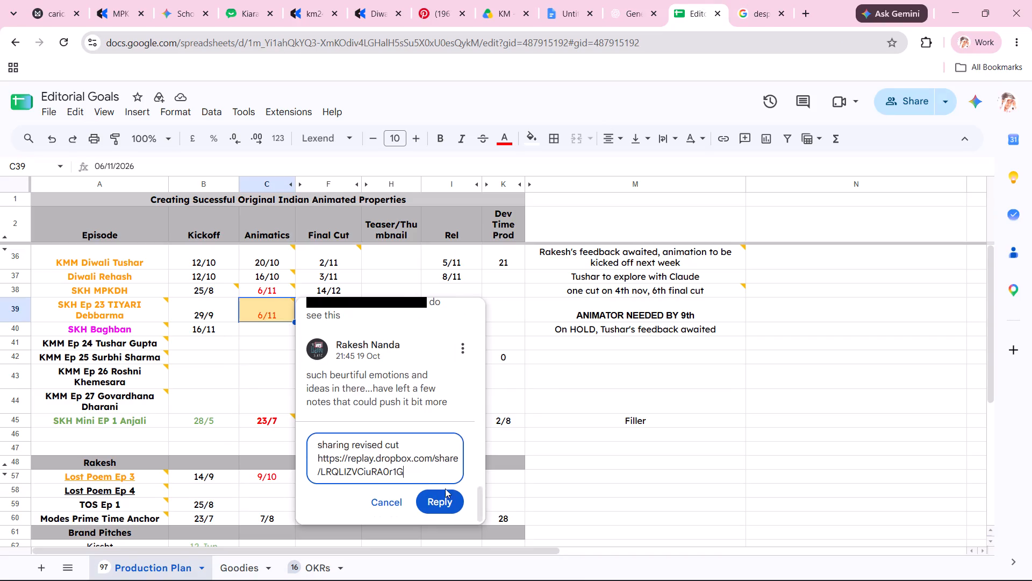
left_click(444, 503)
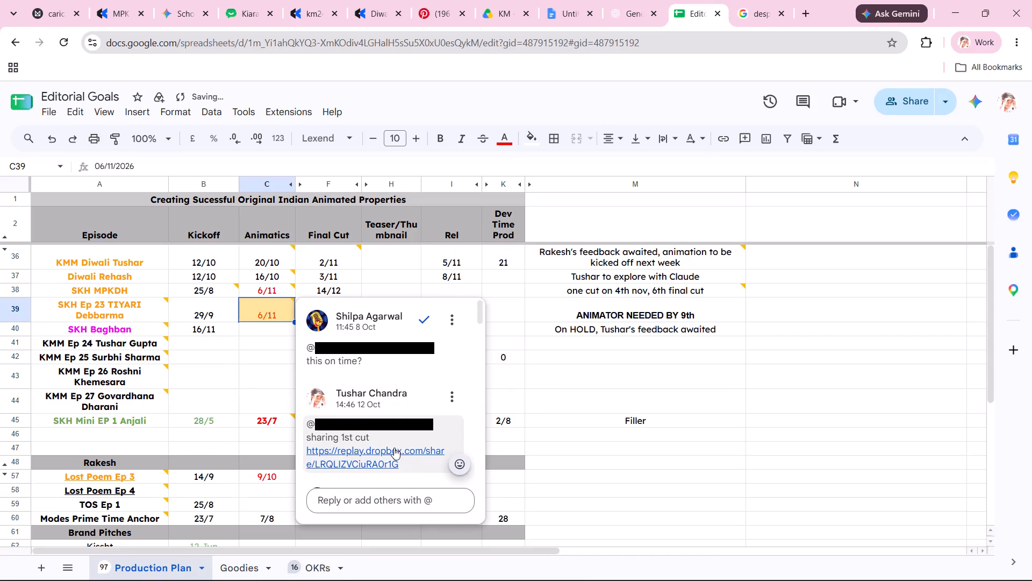
Check the posted reply and open its km24 link to test it, closing the opened review page again.
scroll(391, 448, "down", 20)
scroll(391, 448, "down", 5)
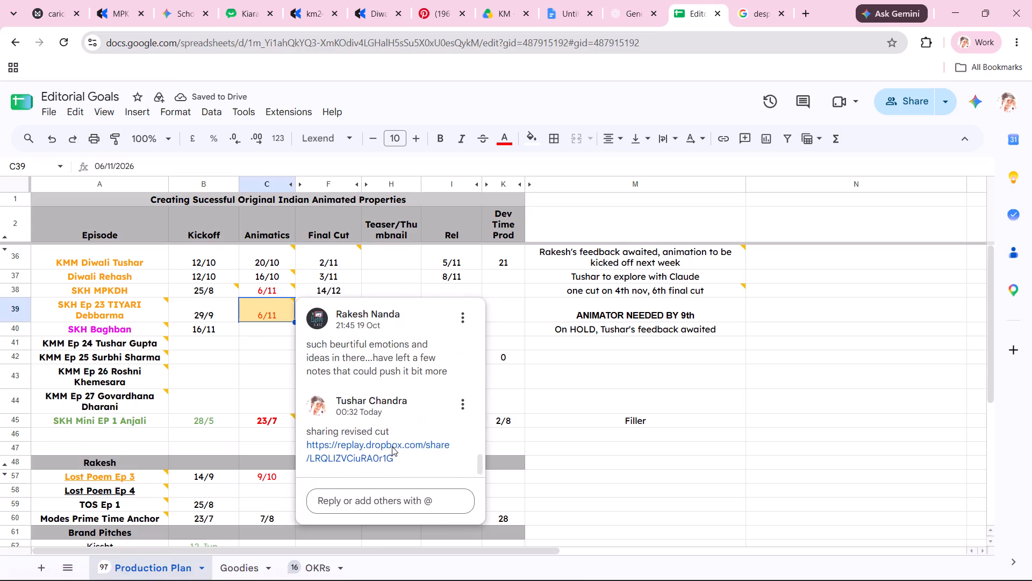
scroll(392, 447, "down", 3)
left_click(189, 453)
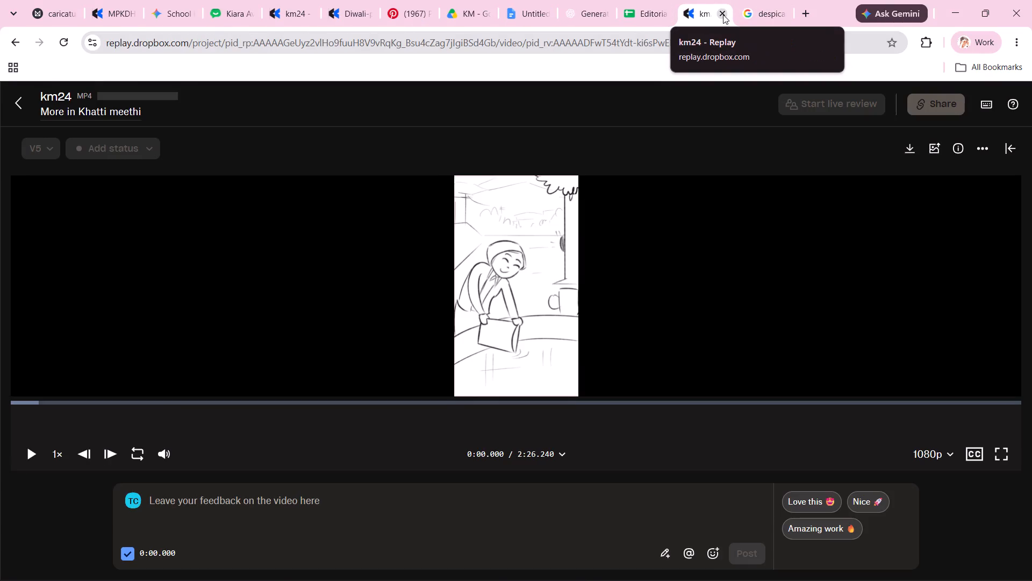
left_click(723, 15)
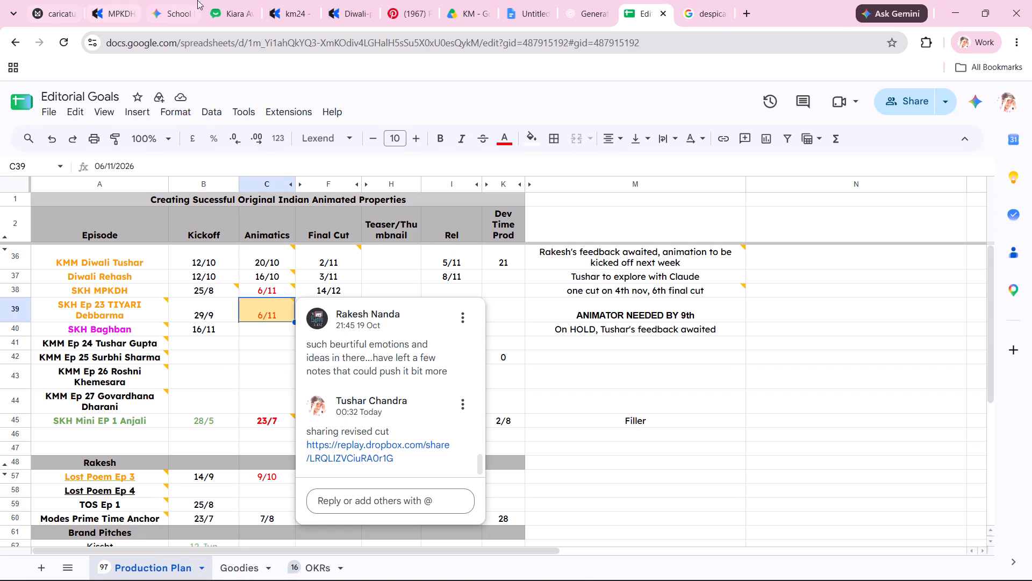
Close the Editorial Goals sheet and return to the km24 review page.
left_click(290, 0)
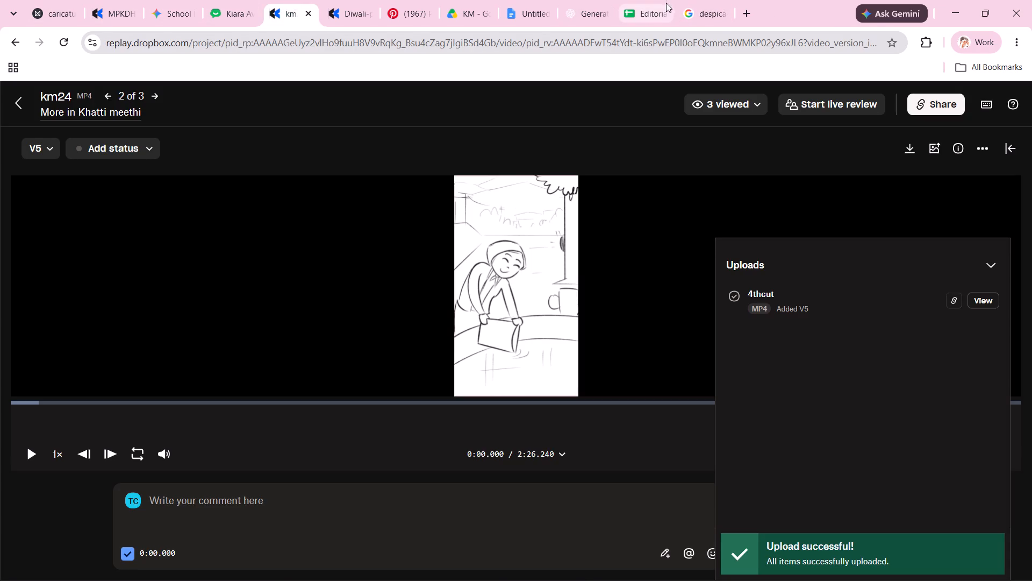
left_click(659, 4)
left_click(664, 13)
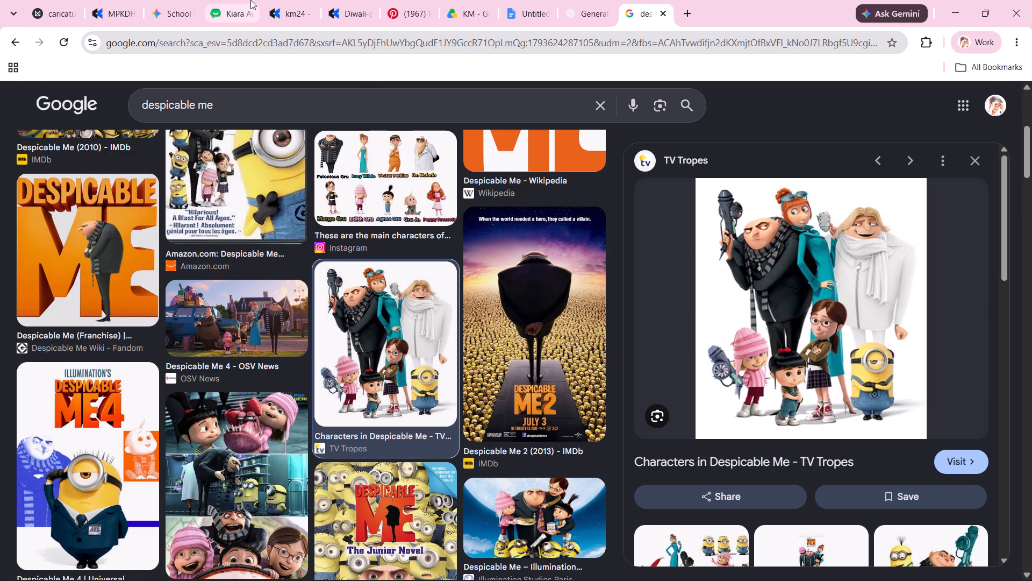
left_click(295, 0)
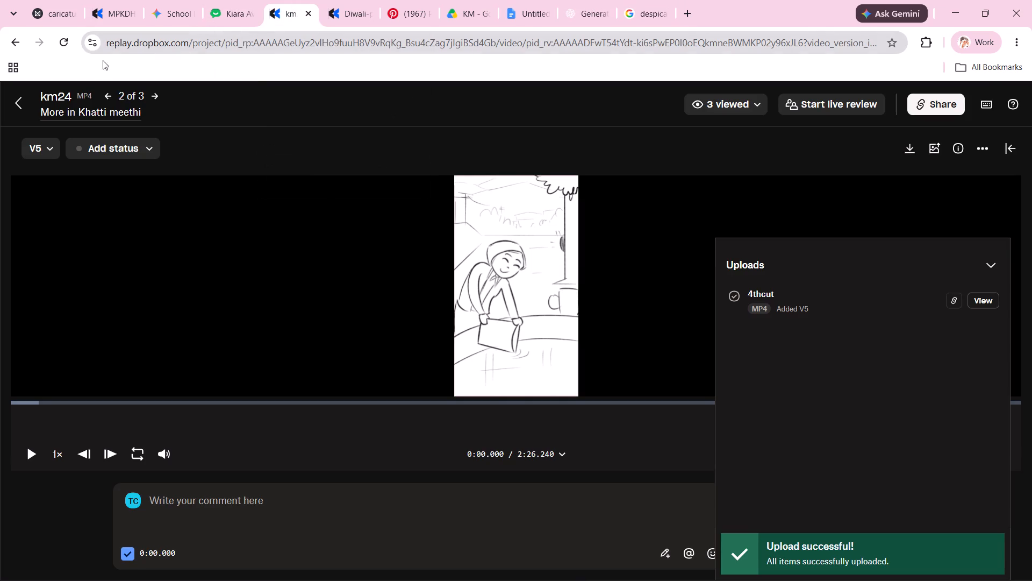
Open the Diwali-patakafodus video from the Khatti meethi project and examine the review comment at 0:06.813.
left_click(21, 100)
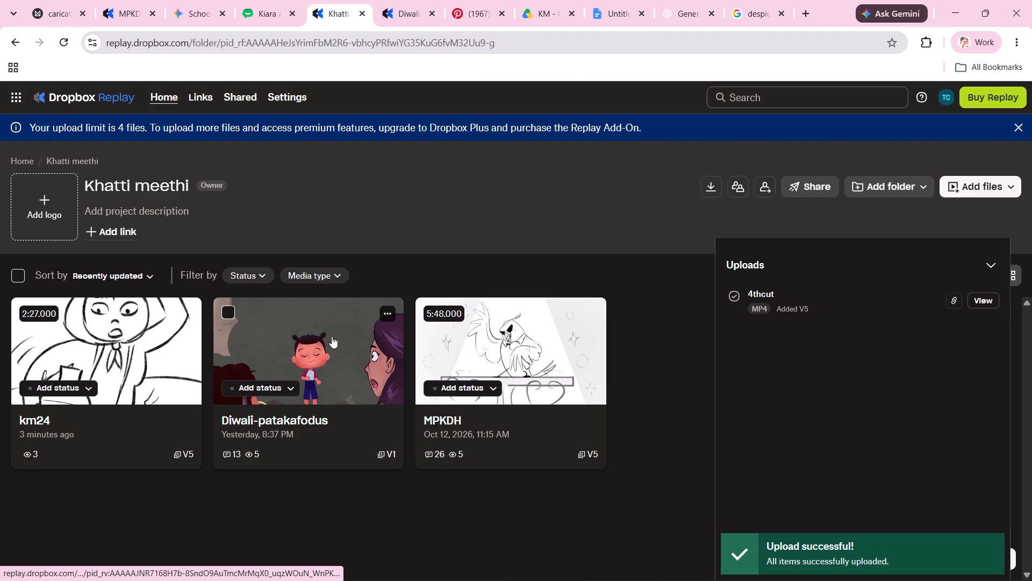
left_click(332, 336)
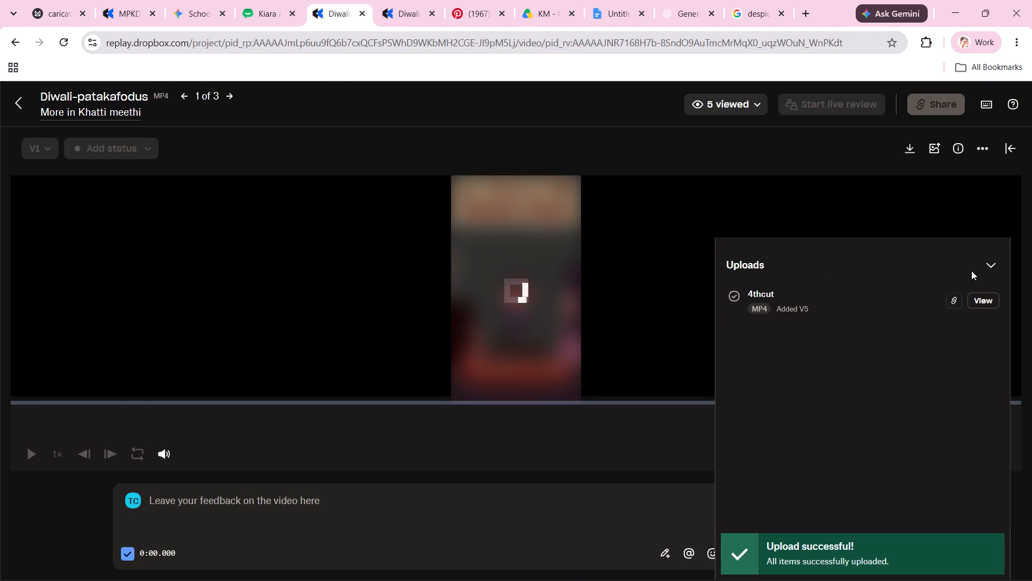
left_click(1000, 266)
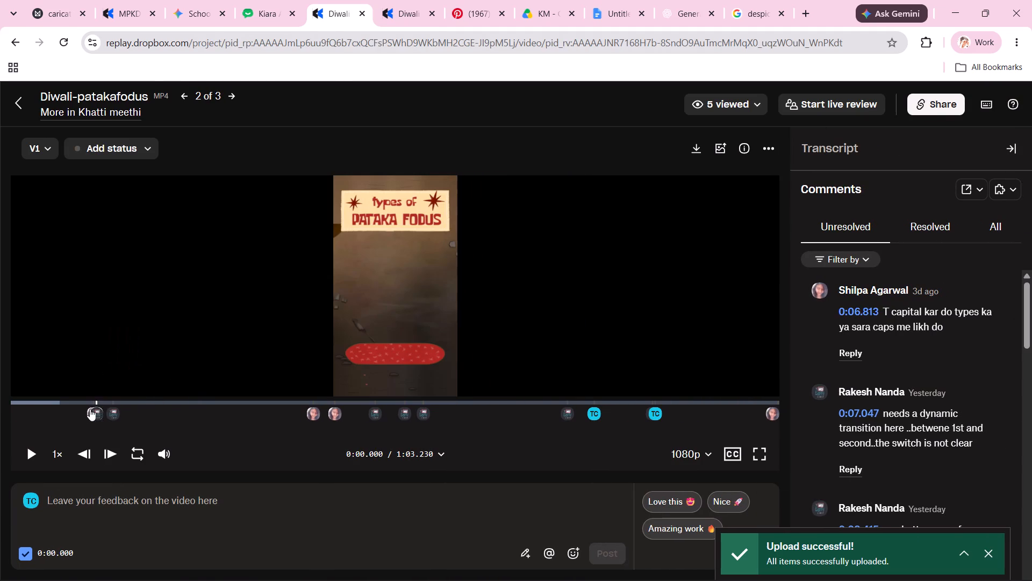
left_click(85, 412)
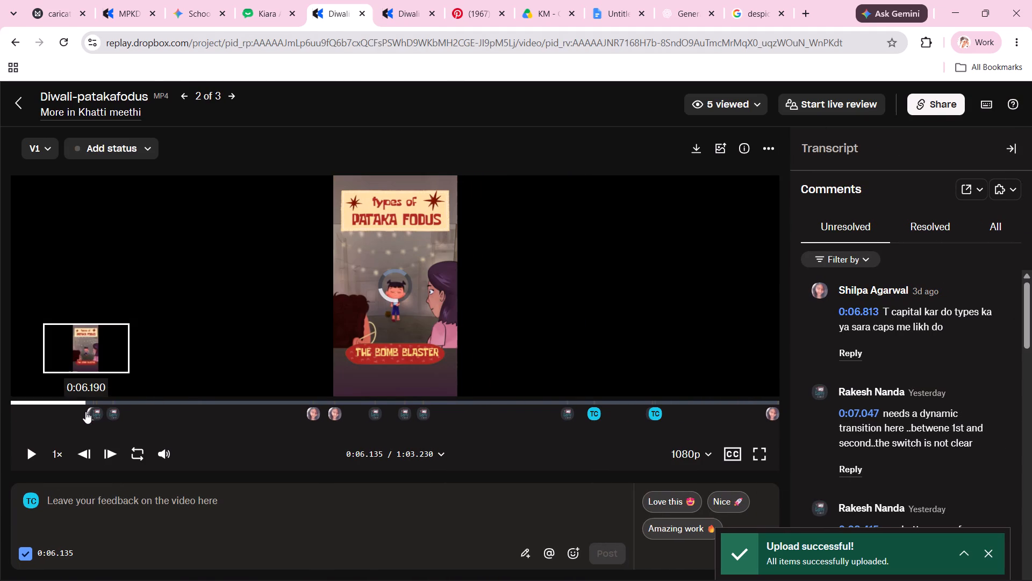
left_click(963, 336)
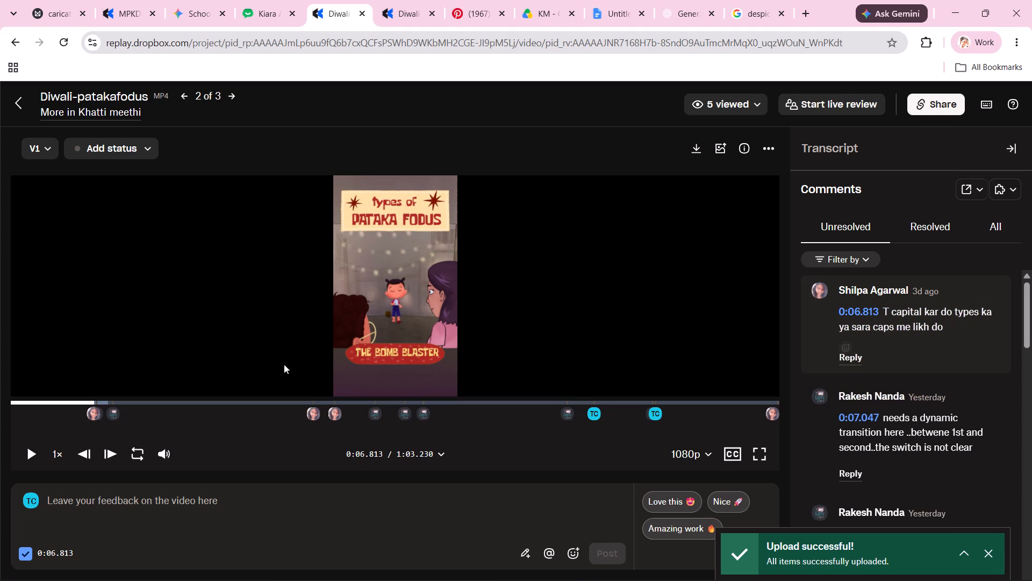
Load canva.com in place of the despicable me search and open the Purple and Yellow Playful Happy Diwali Mobile Video design.
left_click(759, 0)
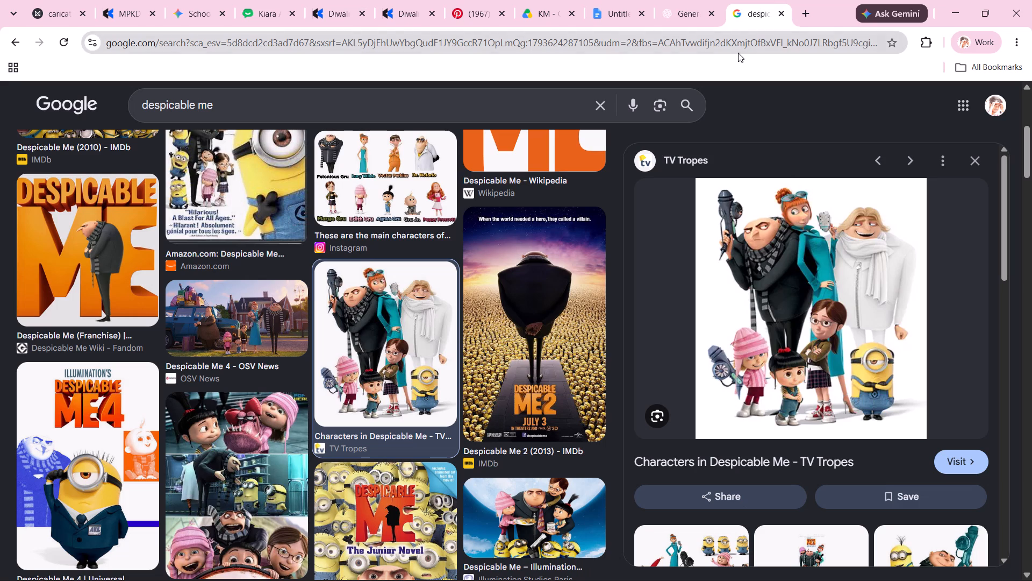
left_click(737, 41)
type("ca")
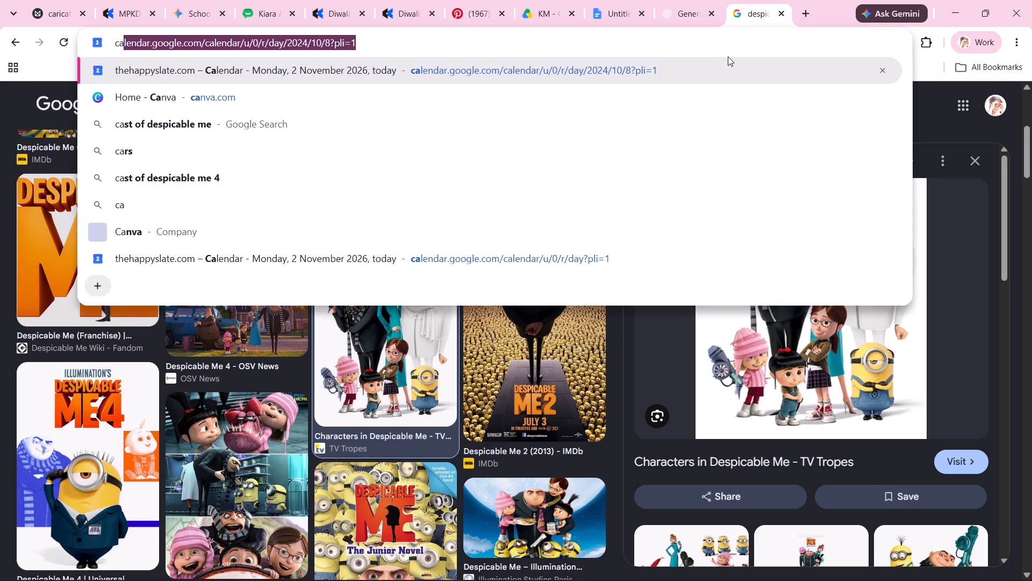
key("n")
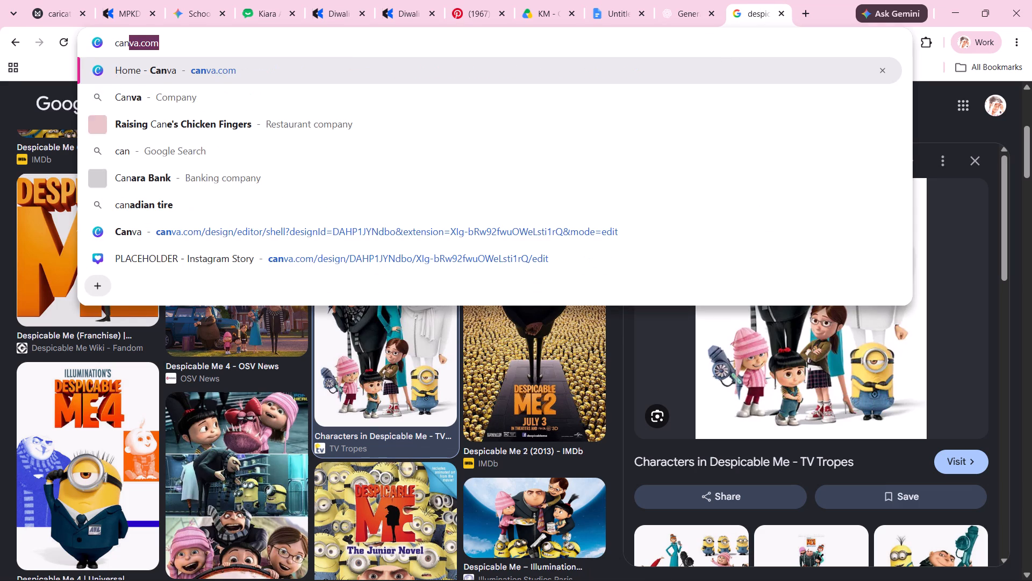
key("Return")
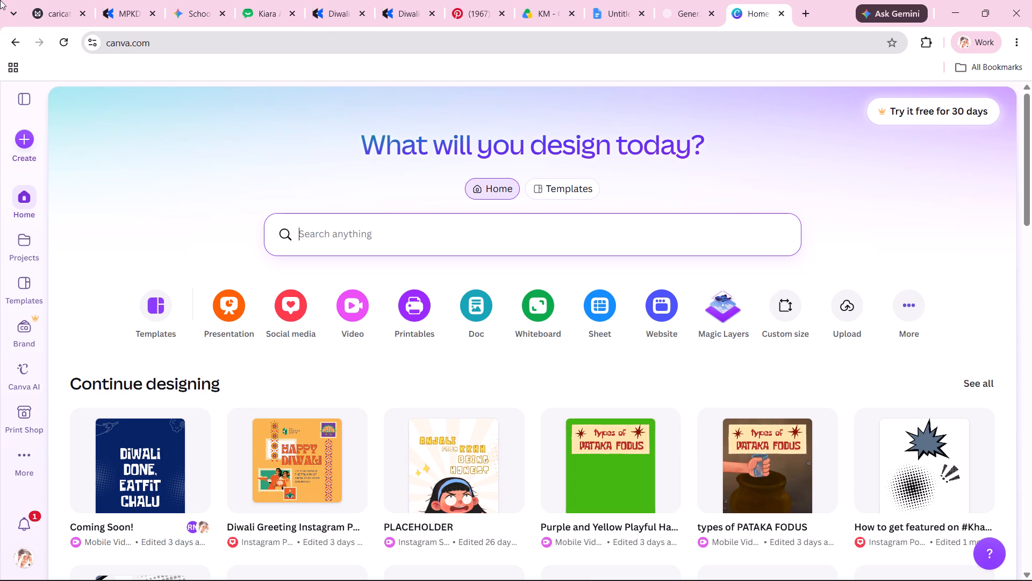
left_click(138, 0)
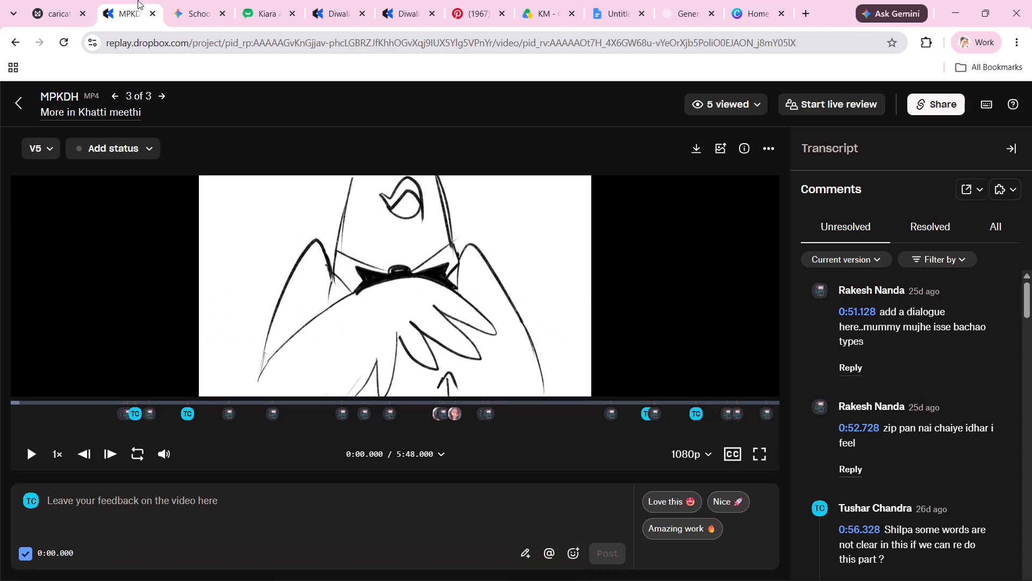
Close the MPKDH review page and the duplicate Diwali-patakafodus review page, keeping one Diwali-patakafodus review open.
left_click(152, 11)
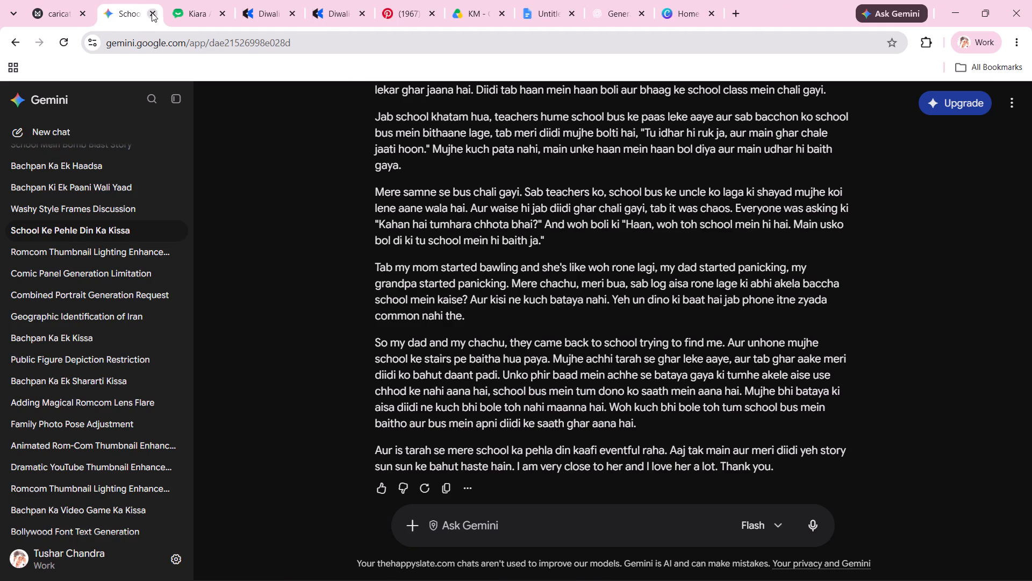
left_click(249, 0)
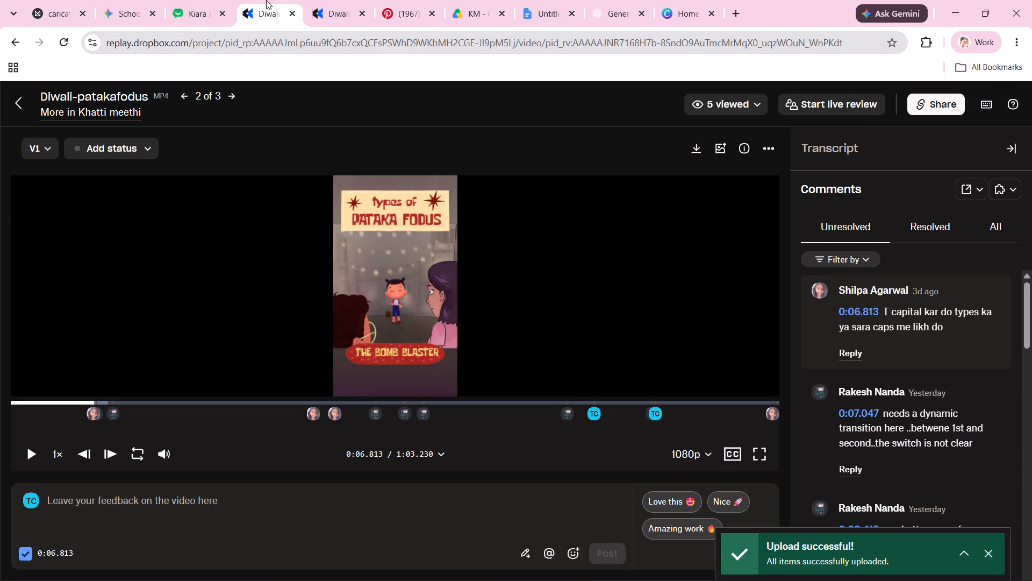
left_click(321, 0)
left_click(287, 0)
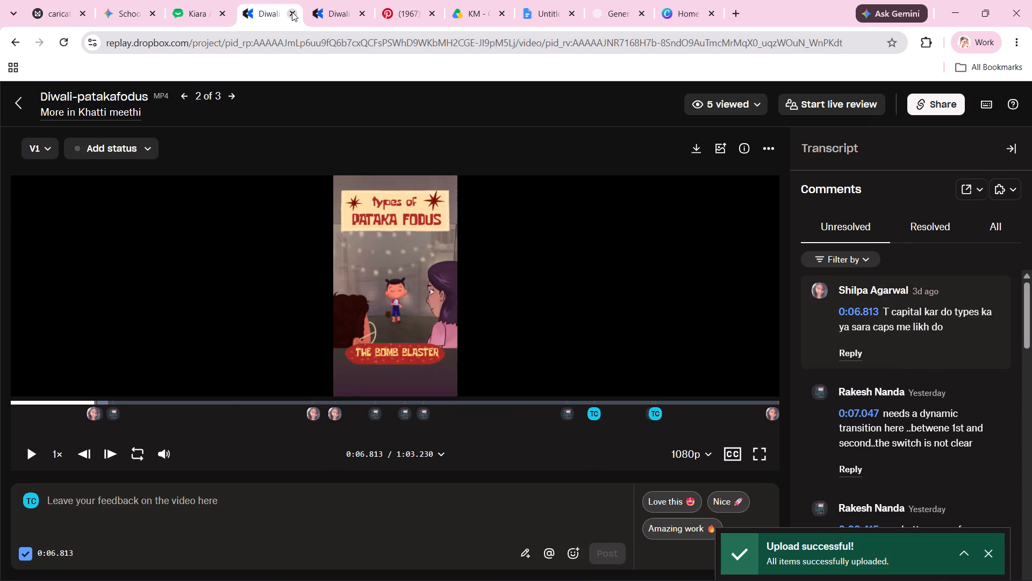
left_click(292, 12)
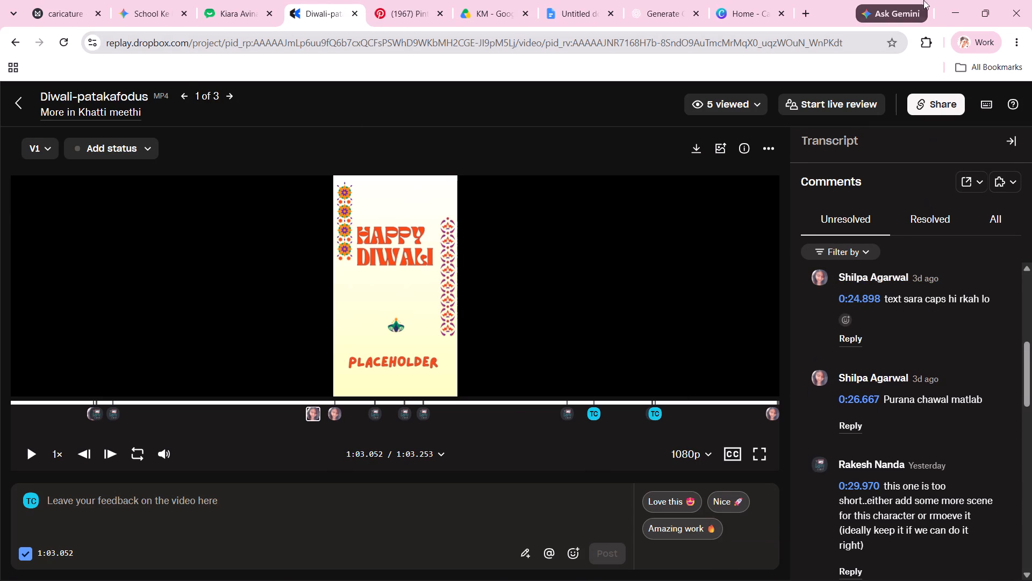
From the Canva home page, check the Diwali Greeting Instagram Post and Coming Soon! designs, closing each one again.
left_click(747, 0)
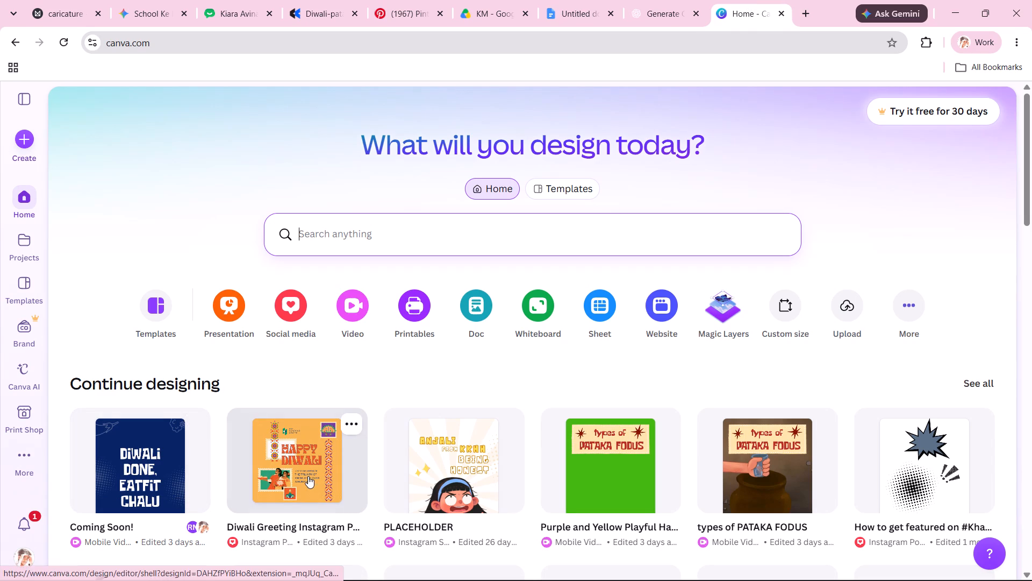
left_click(308, 476)
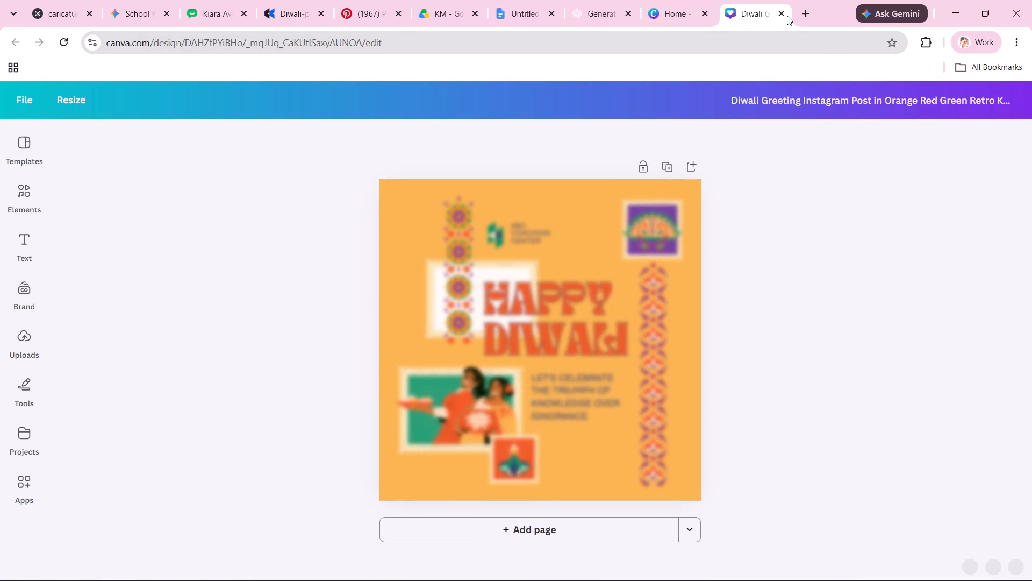
left_click(787, 16)
left_click(782, 11)
left_click(140, 462)
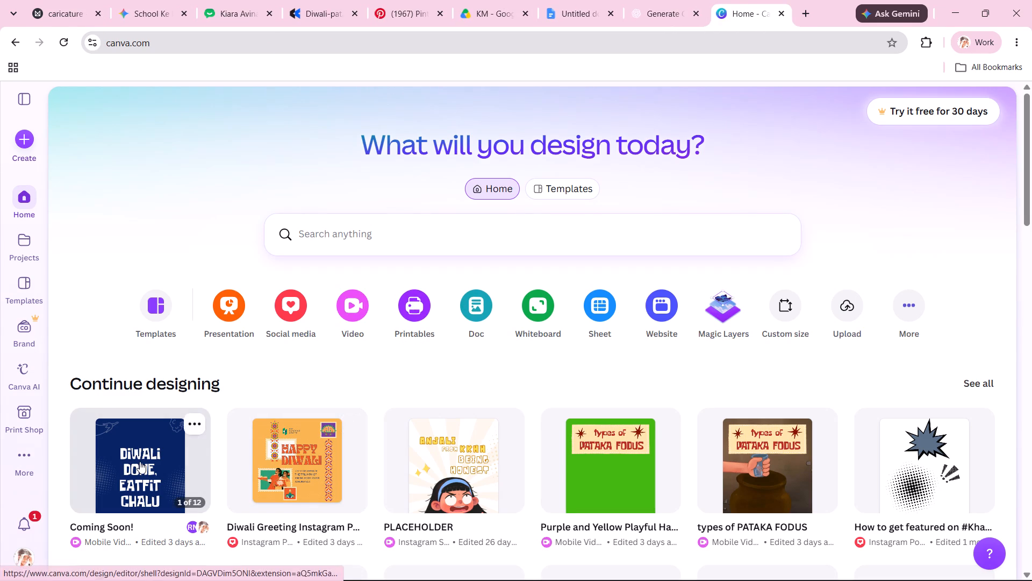
left_click(783, 12)
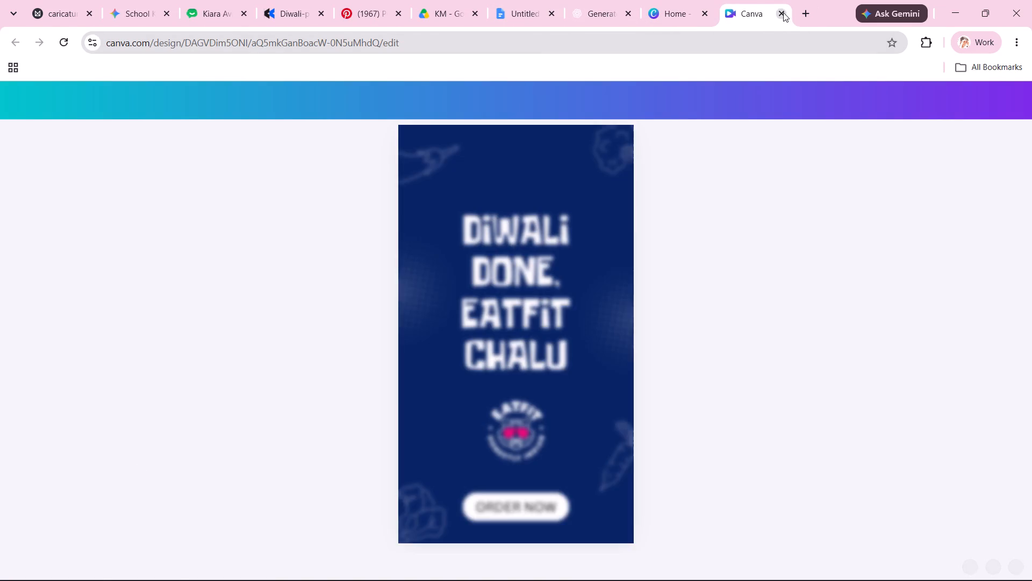
Open the Purple and Yellow Playful Happy Diwali Mobile Video design.
left_click(615, 479)
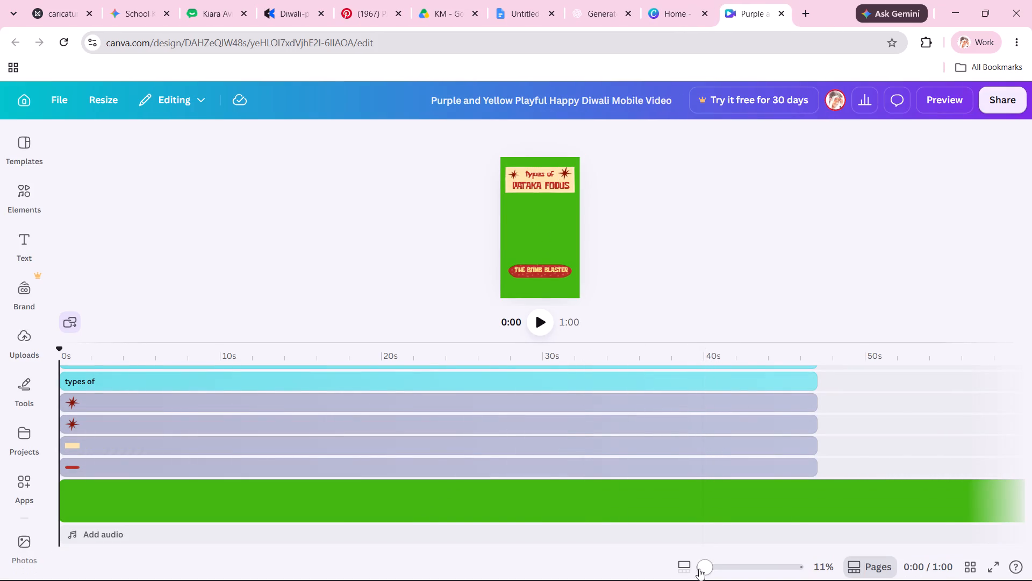
Open the "types of" text above PATAKA FODUS in the title banner for editing.
left_click_drag(704, 565, 732, 562)
scroll(666, 307, "up", 3)
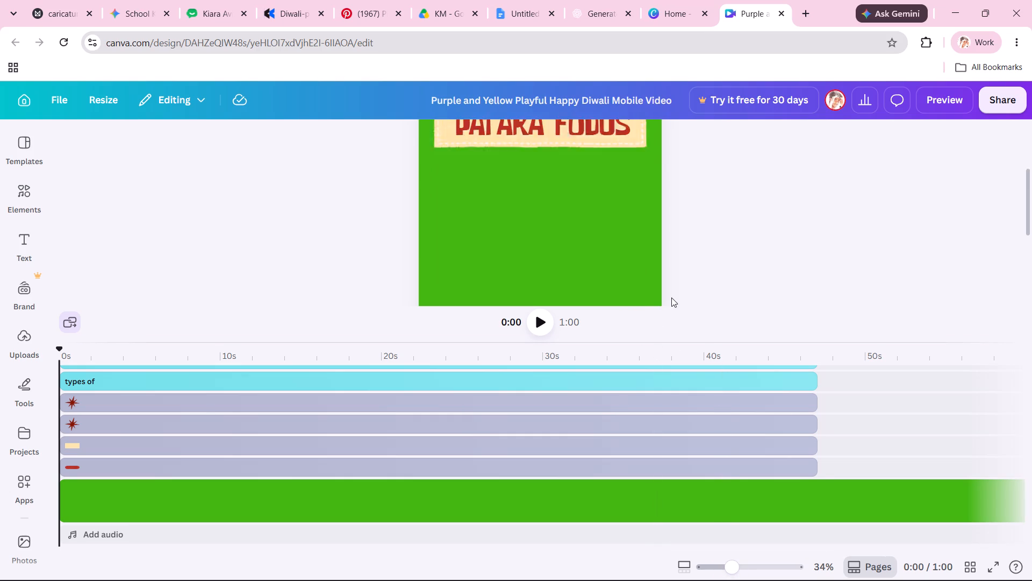
double_click(506, 200)
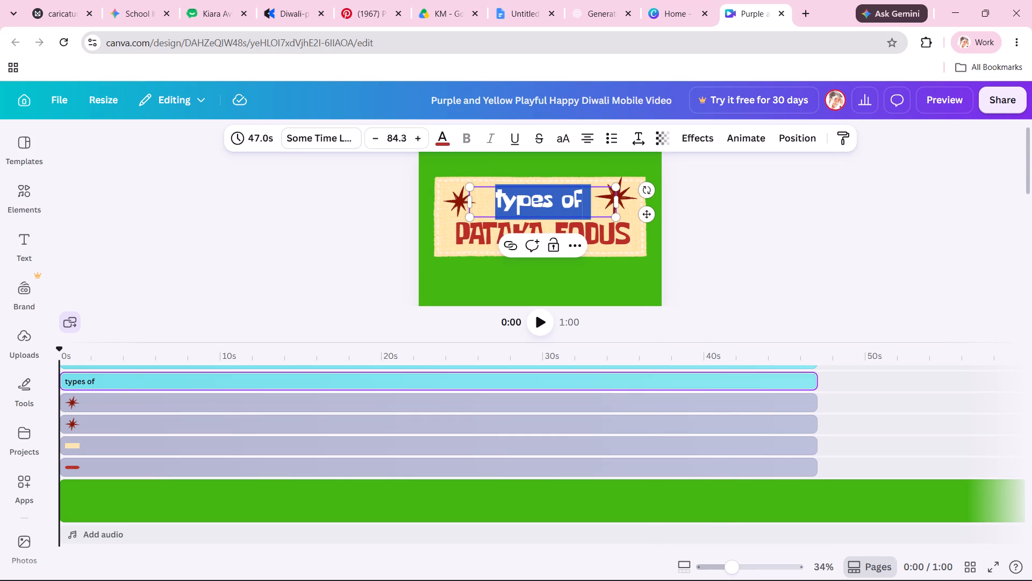
Change the first title line above PATAKA FODUS to read "Types of" with a capital T.
left_click(506, 199)
key("BackSpace")
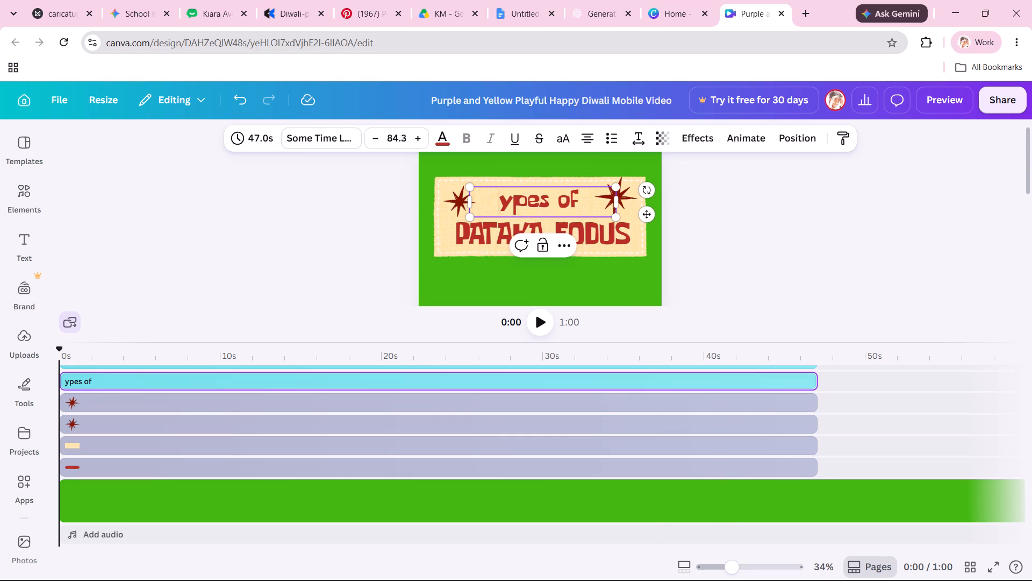
key("t")
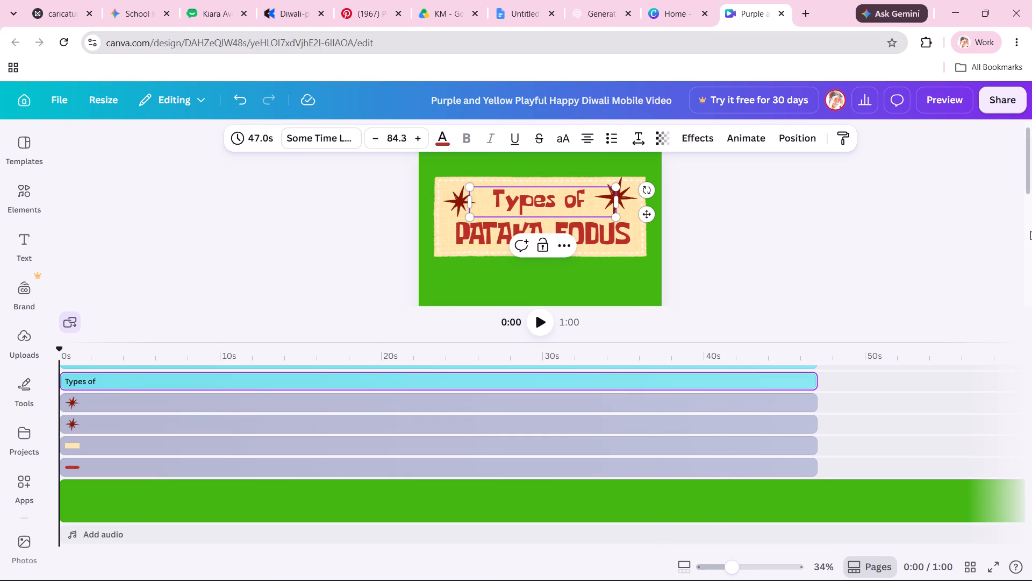
left_click(1020, 227)
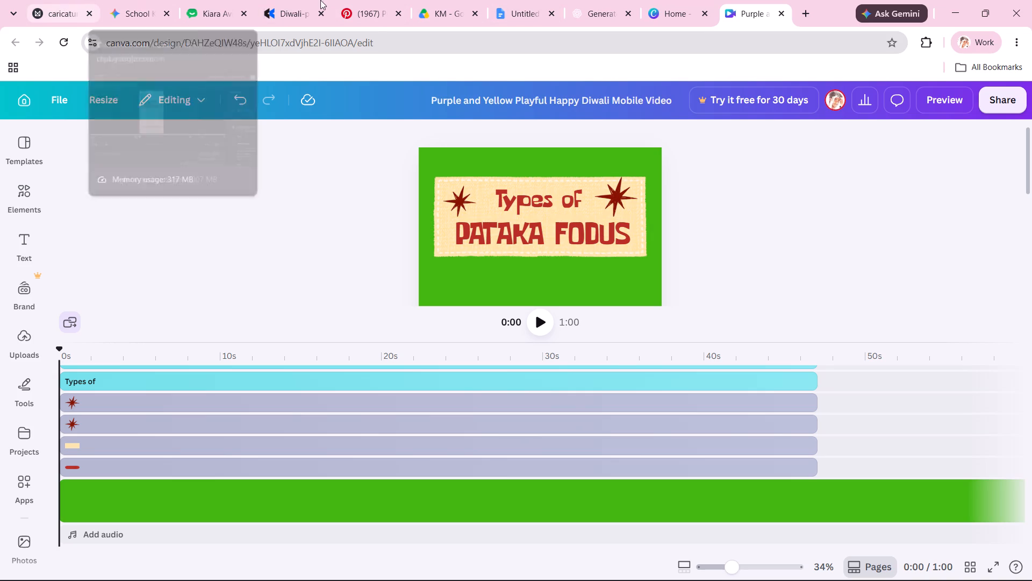
Return to the Diwali-patakafodus review page and reread the comments from 0:06.813 onward.
left_click(305, 0)
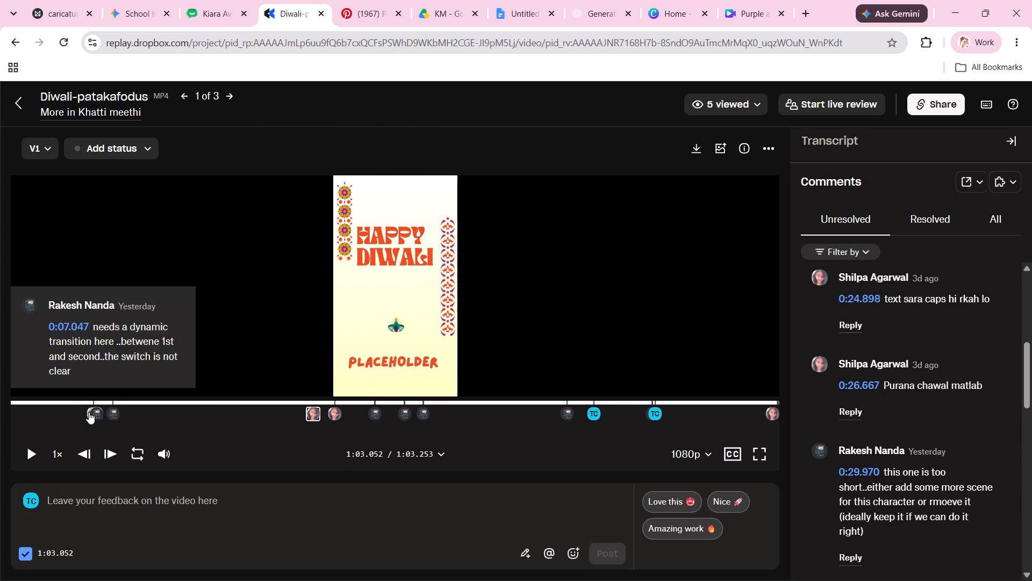
left_click(89, 412)
scroll(931, 331, "up", 3)
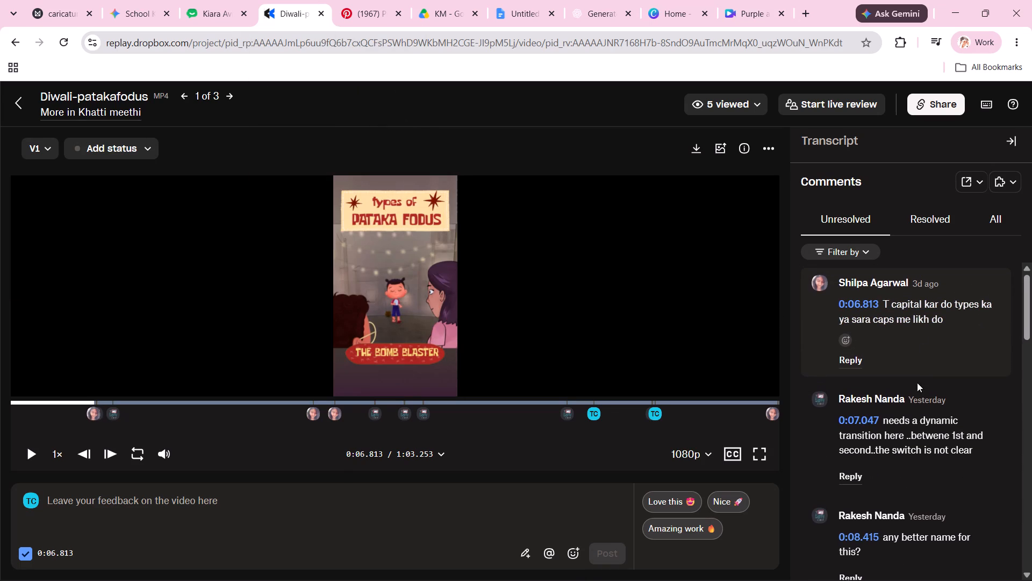
Examine the review comments at 0:07.047, 0:08.415 and 0:24.898, playing the video from 0:07.047 to check the character switch.
left_click(921, 427)
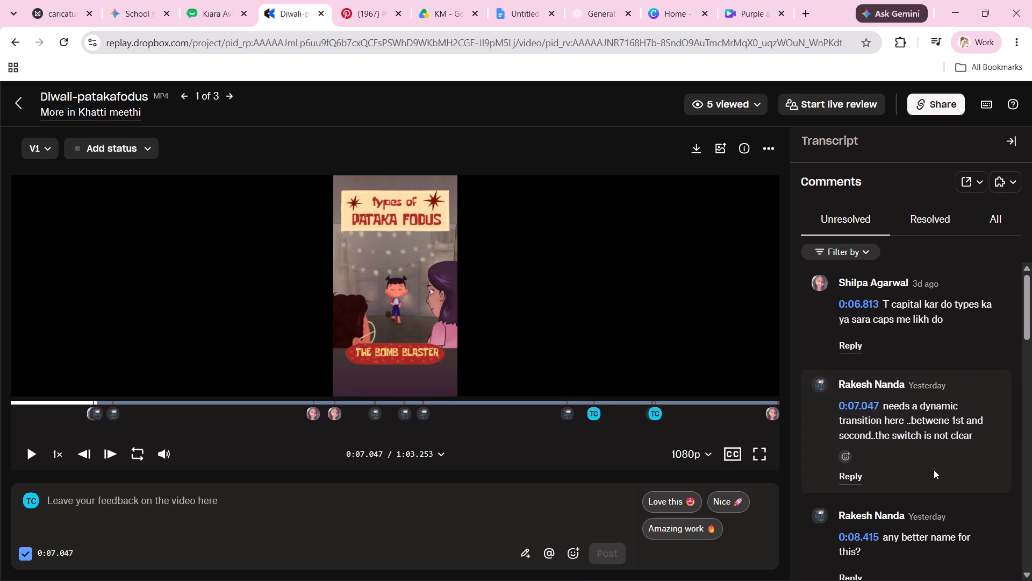
left_click(30, 450)
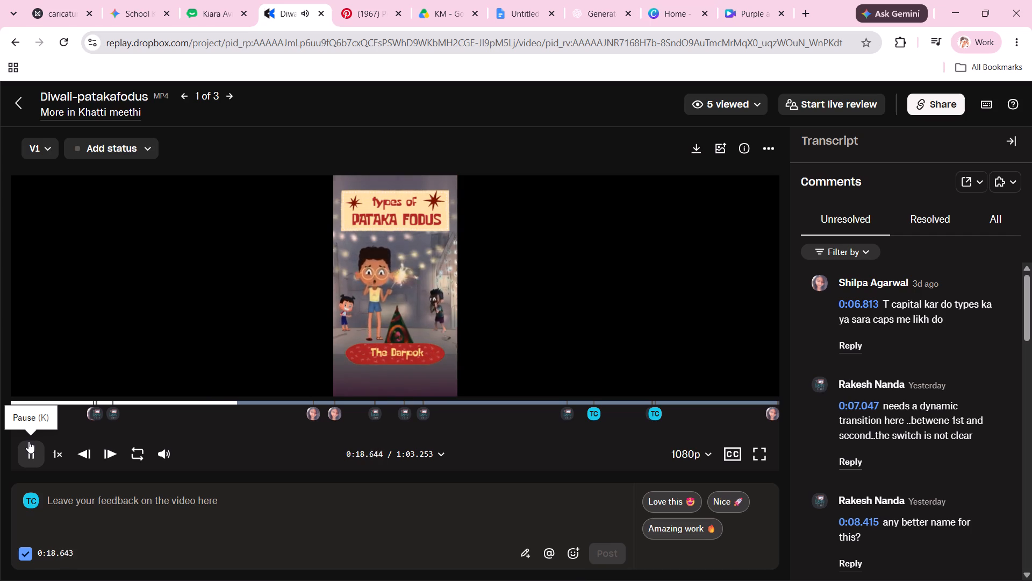
left_click(28, 441)
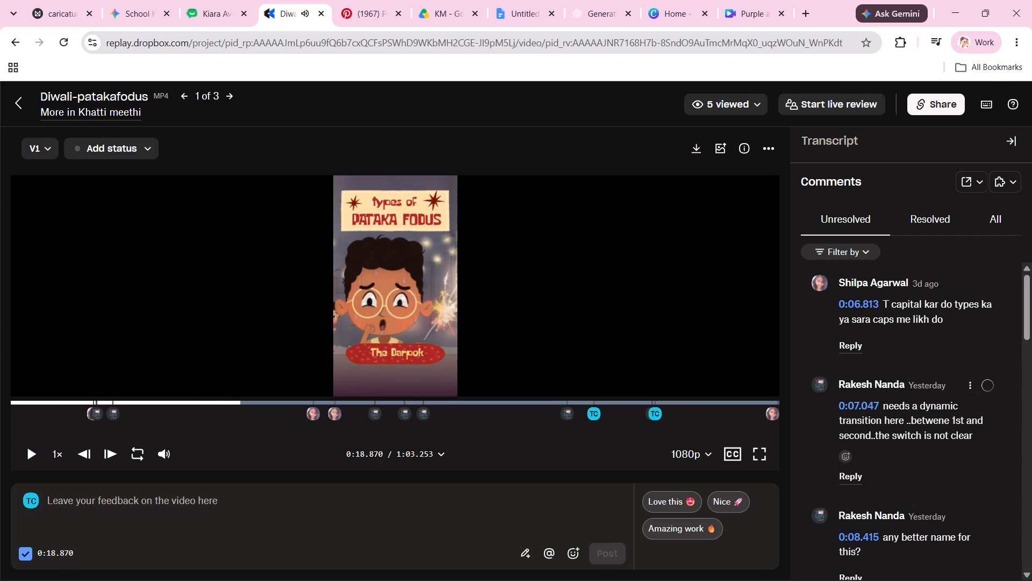
left_click(923, 410)
left_click(928, 504)
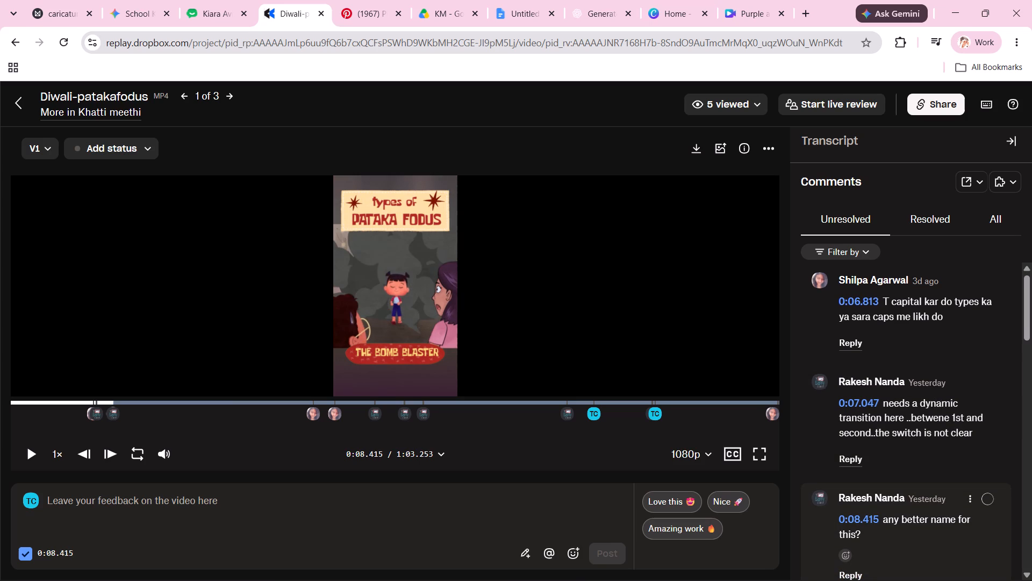
scroll(897, 521, "down", 2)
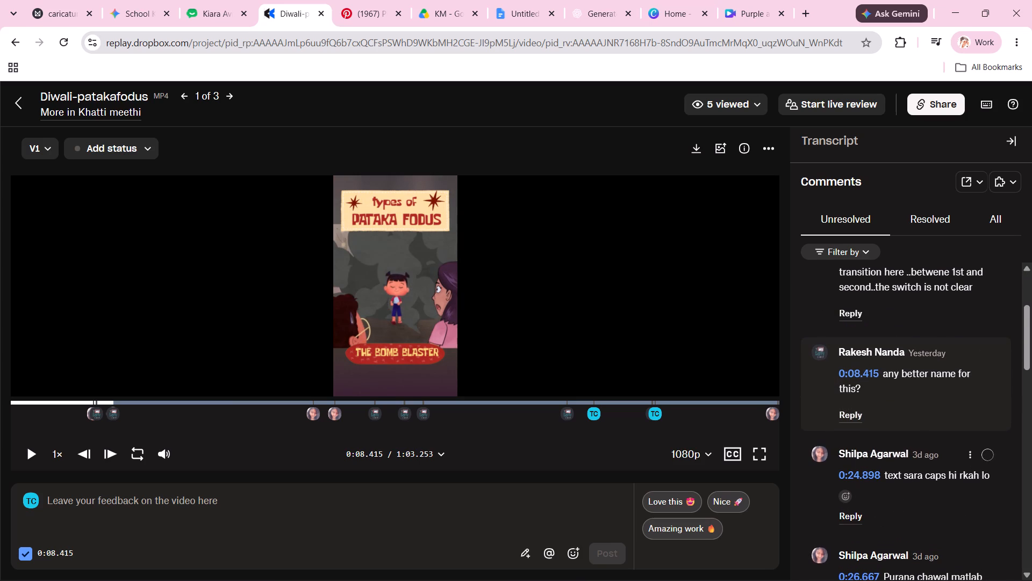
left_click(957, 484)
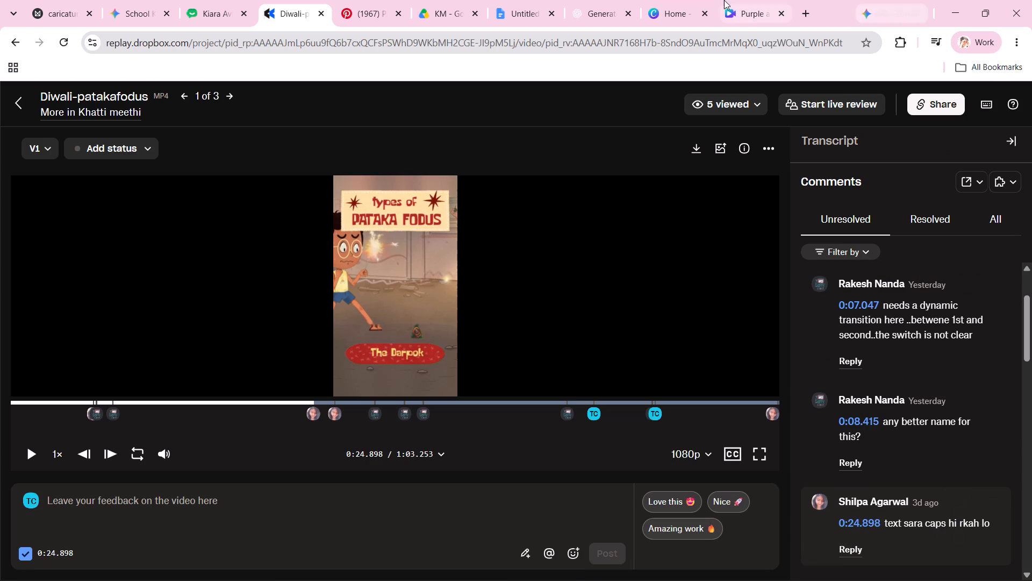
In the Canva Happy Diwali design, retype the "The Darpok" name title at about 18 s in capitals as "THE DARPOK".
left_click(662, 0)
left_click(751, 0)
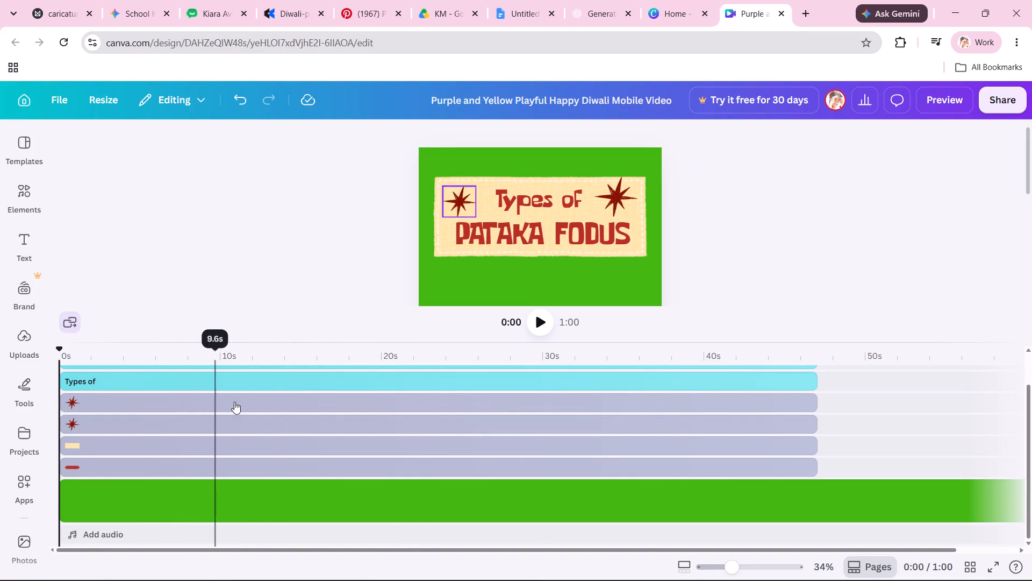
scroll(700, 227, "down", 4)
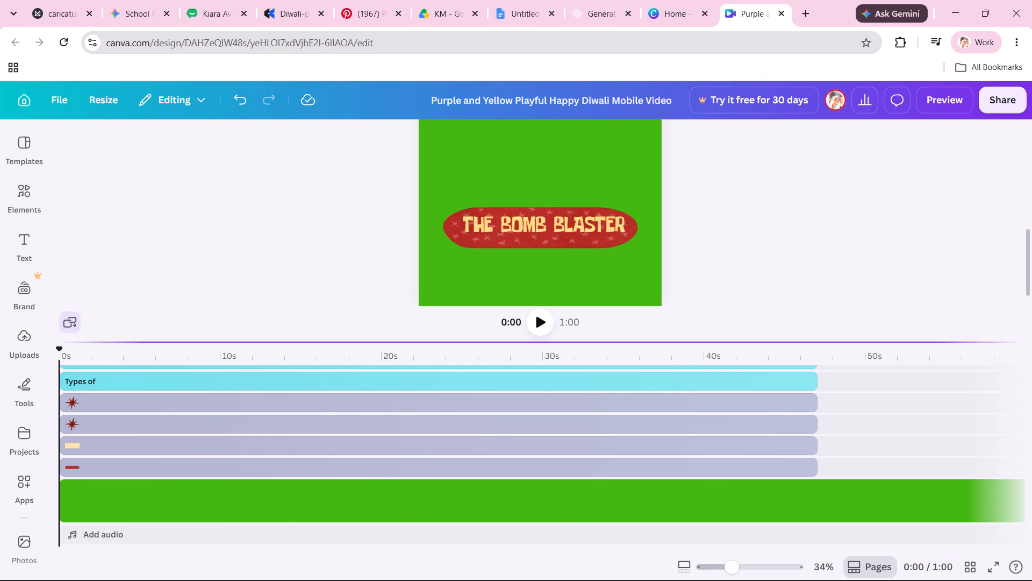
left_click_drag(59, 350, 148, 354)
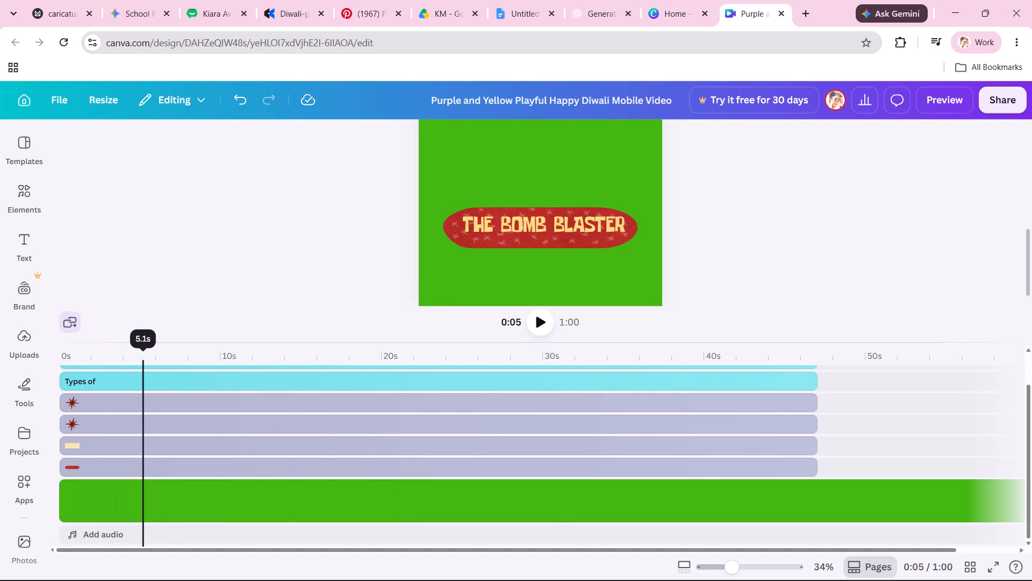
left_click_drag(148, 354, 370, 355)
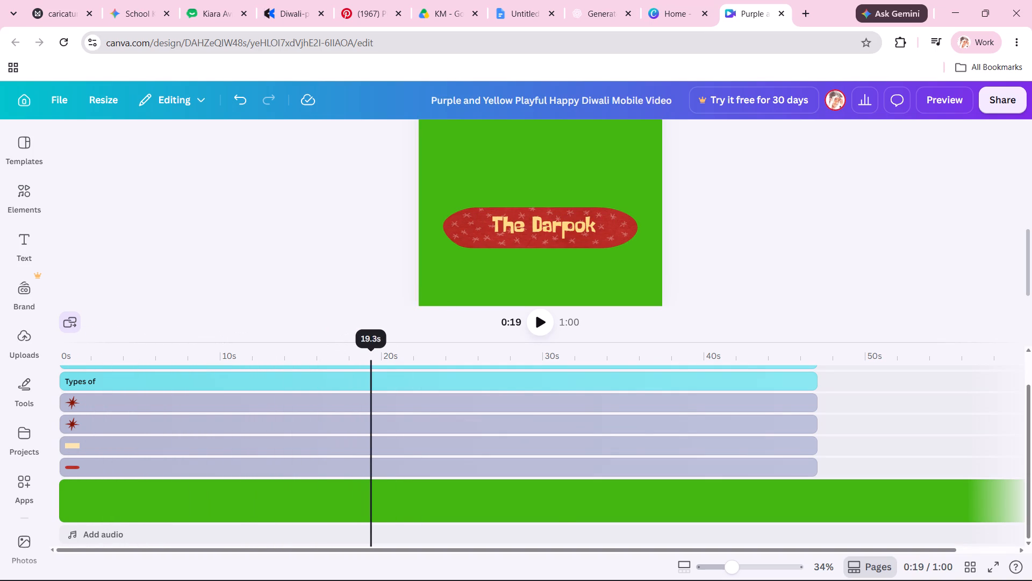
left_click_drag(370, 355, 340, 349)
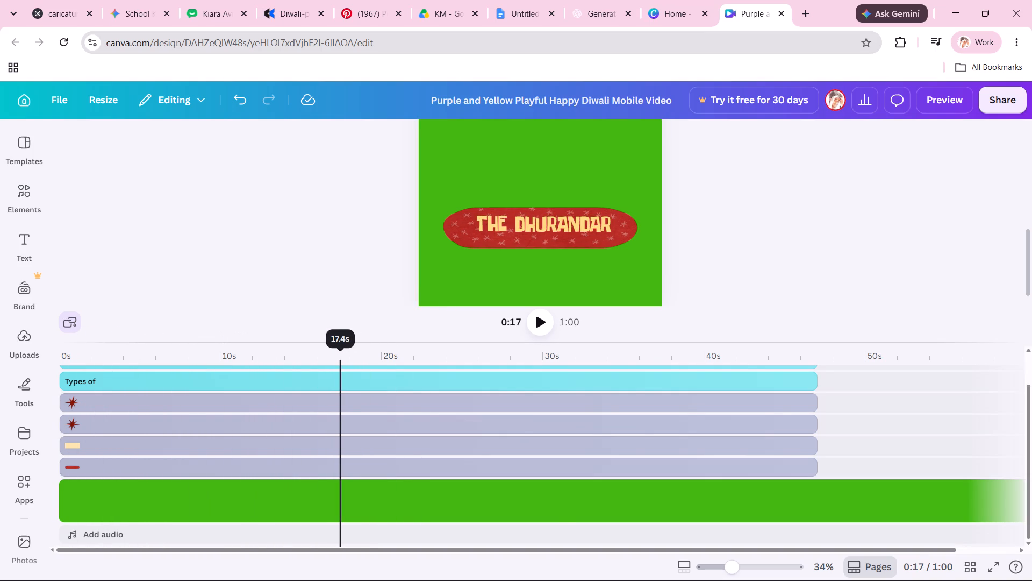
left_click_drag(340, 349, 359, 349)
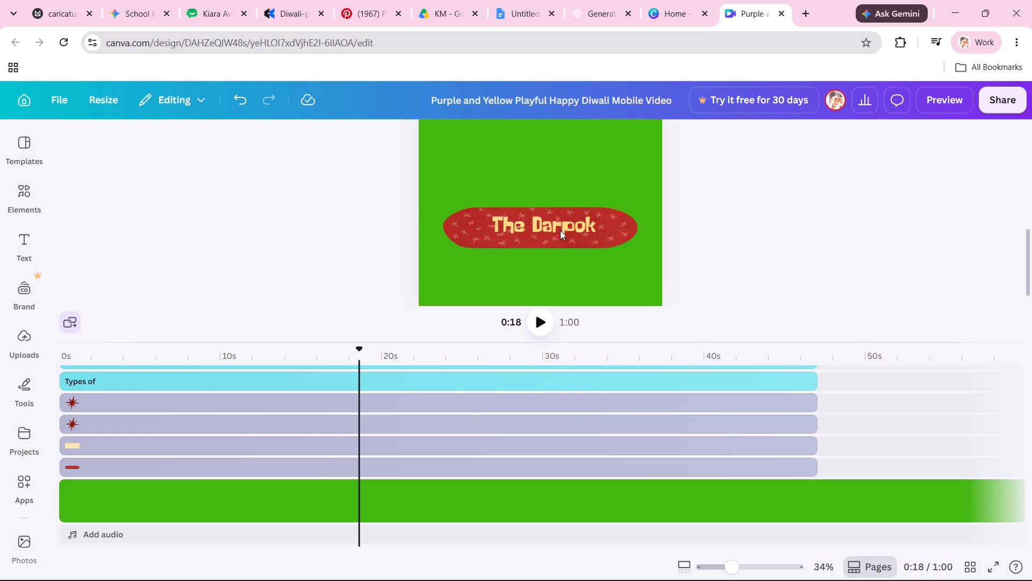
double_click(560, 230)
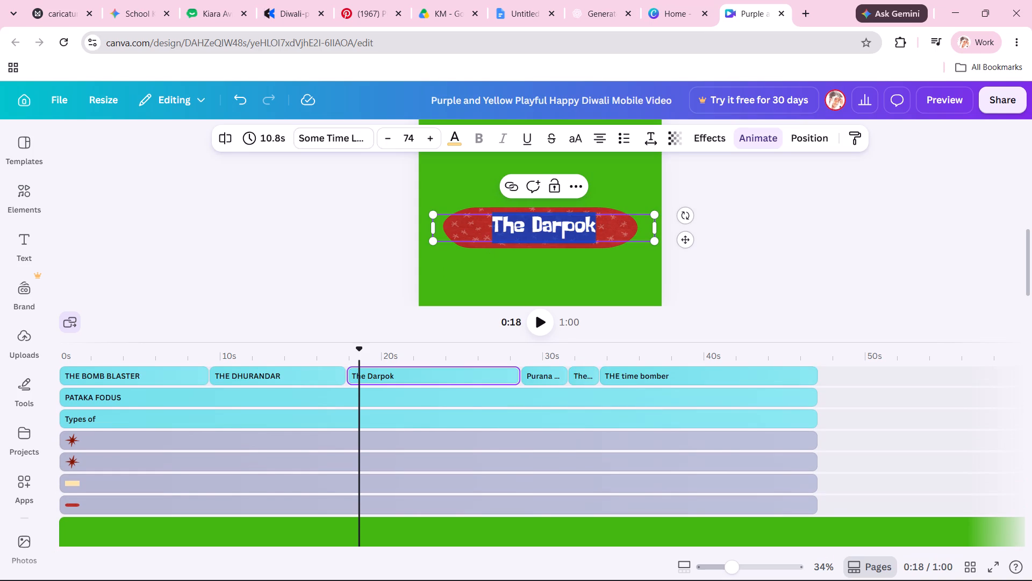
type("THE DA")
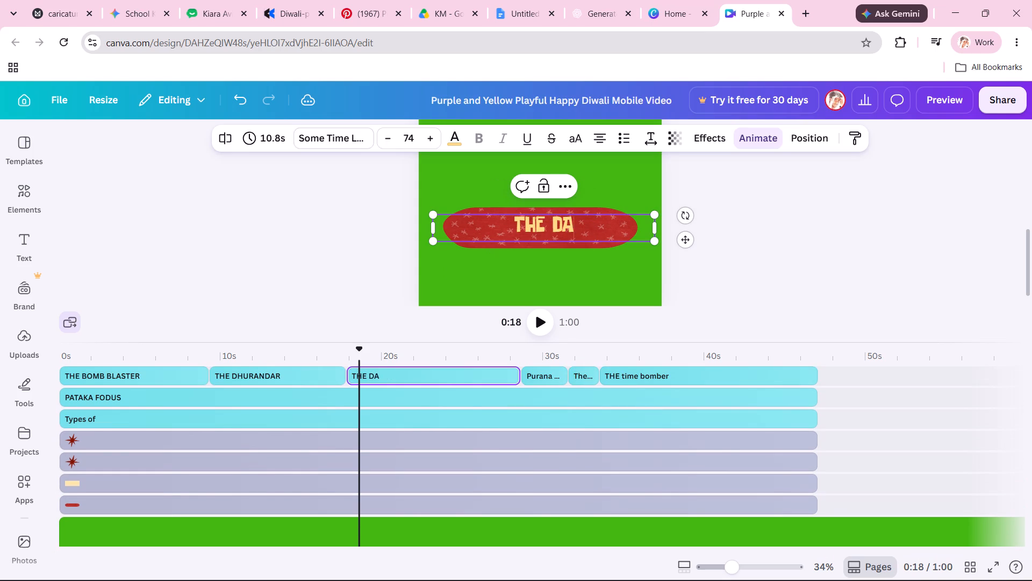
type("RPOK")
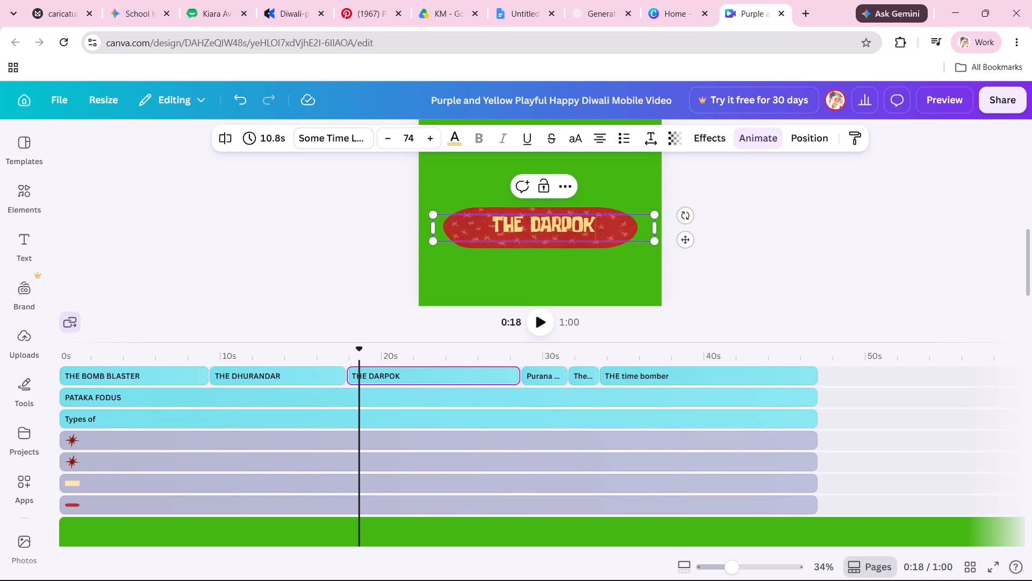
Check the character name titles along the Canva timeline between about 16 and 32 seconds.
left_click(542, 360)
left_click_drag(542, 360, 578, 360)
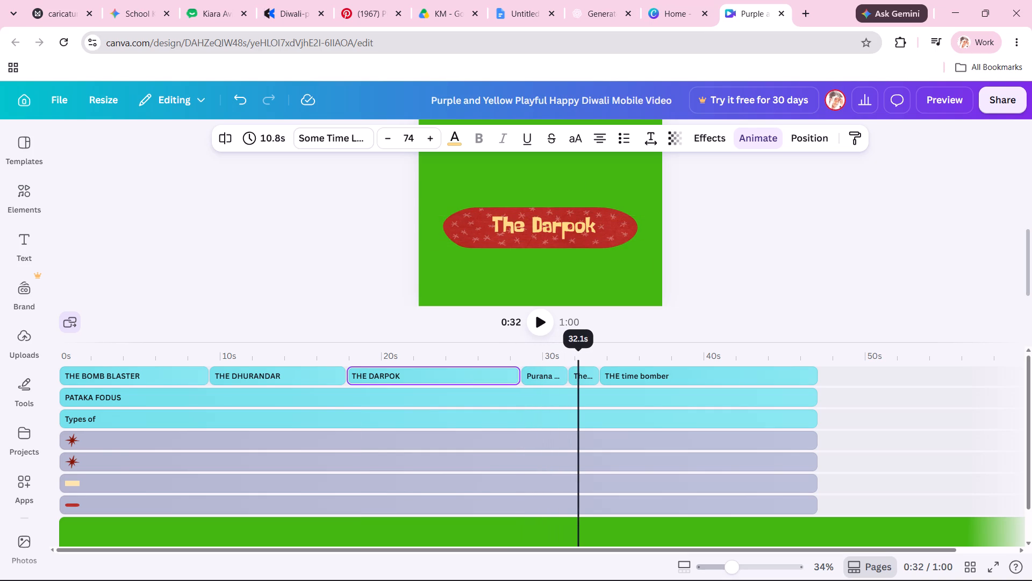
left_click_drag(578, 360, 498, 356)
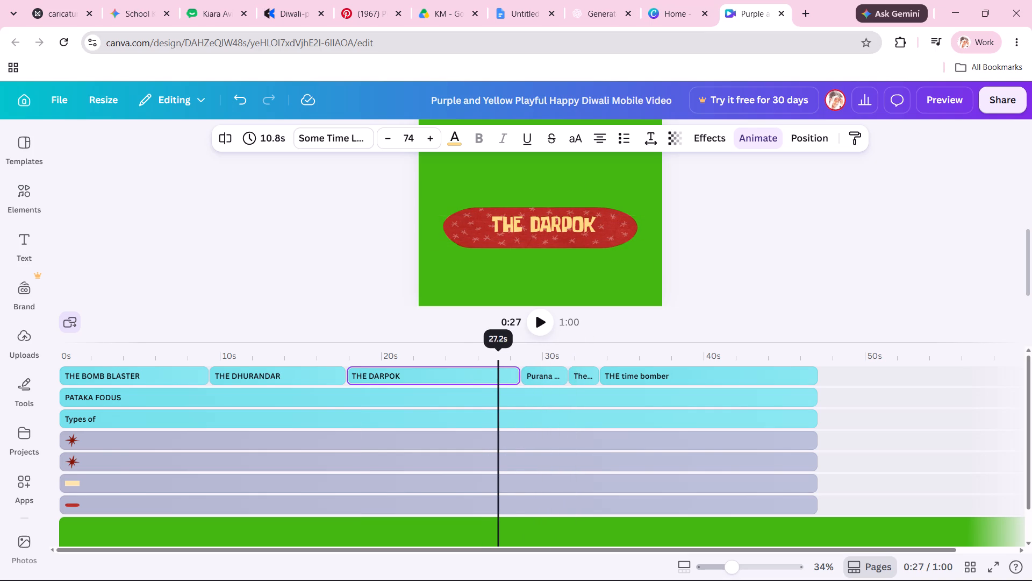
left_click_drag(498, 356, 515, 356)
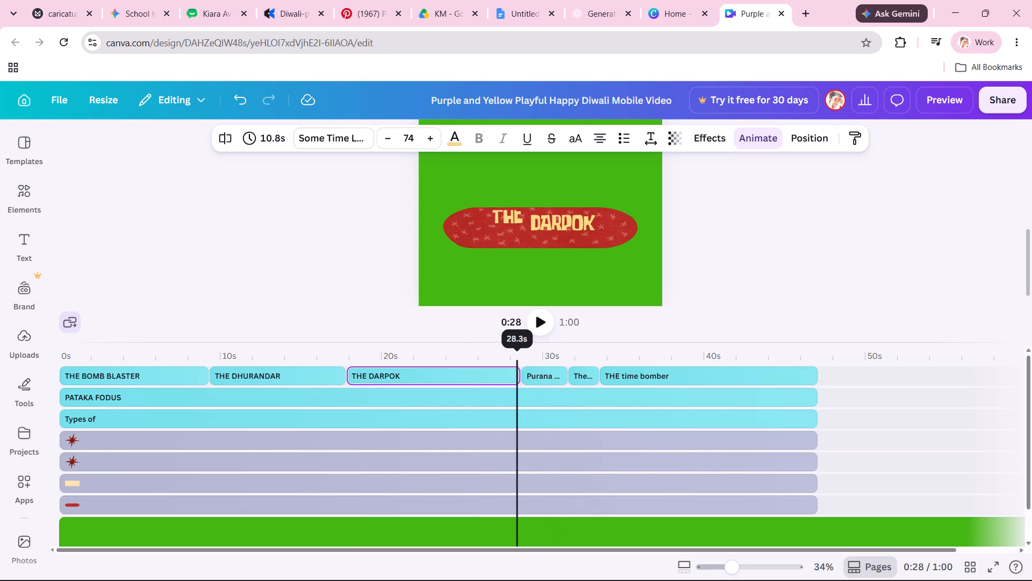
left_click_drag(515, 356, 328, 353)
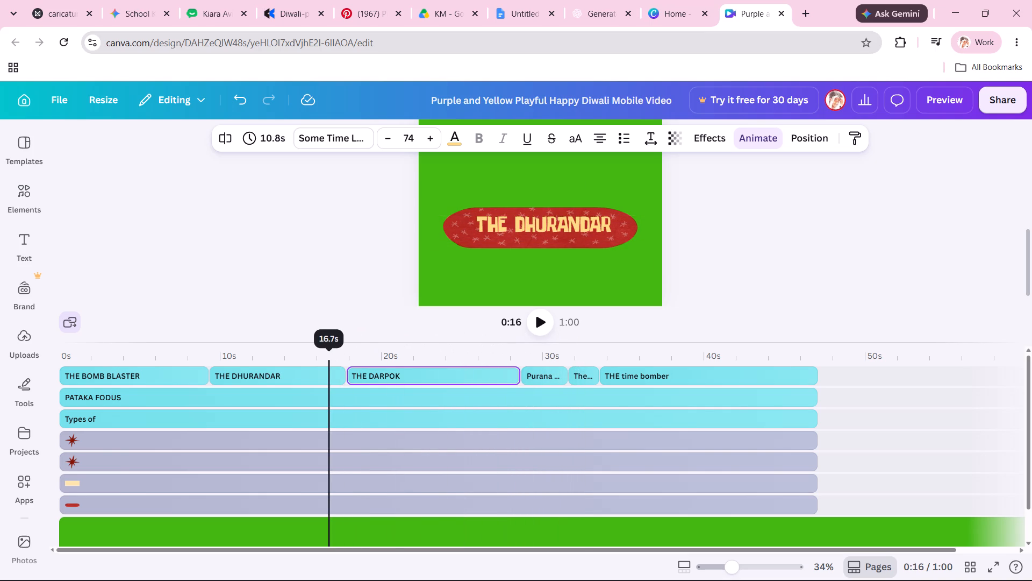
left_click_drag(328, 353, 367, 353)
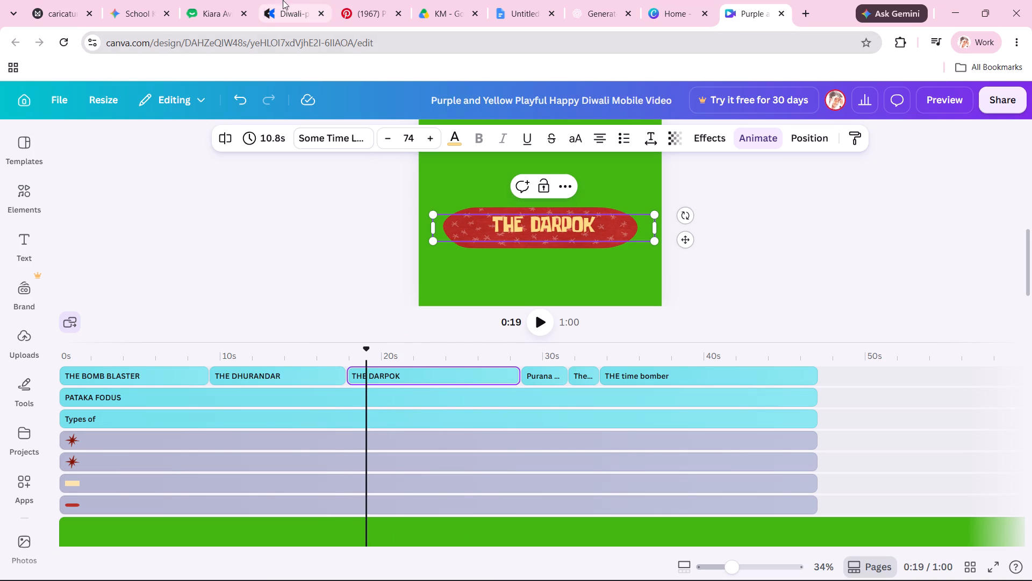
Move the Canva design's browser tab next to the Diwali-patakafodus review tab.
left_click_drag(765, 9, 650, 13)
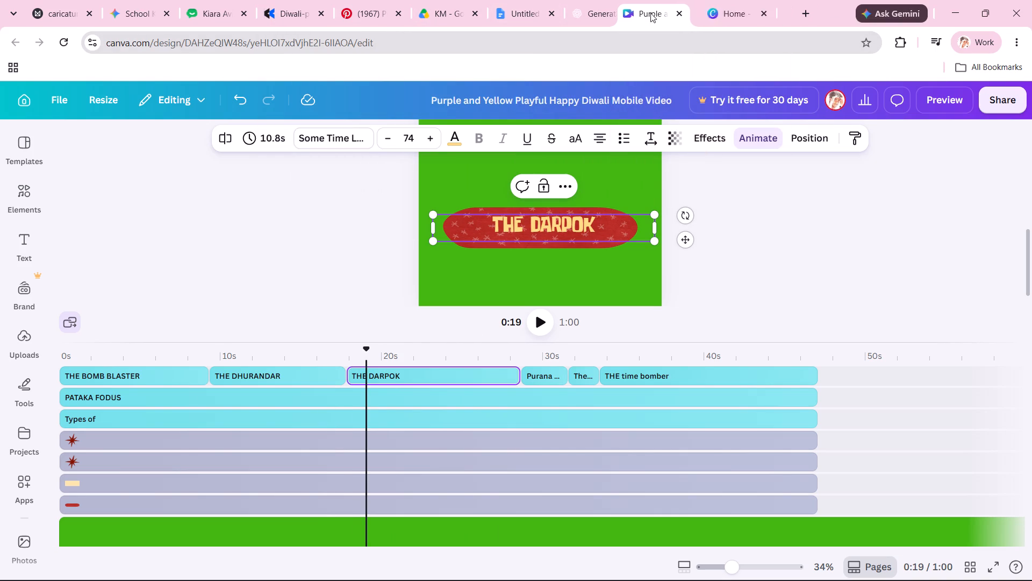
left_click_drag(650, 13, 399, 0)
left_click(302, 0)
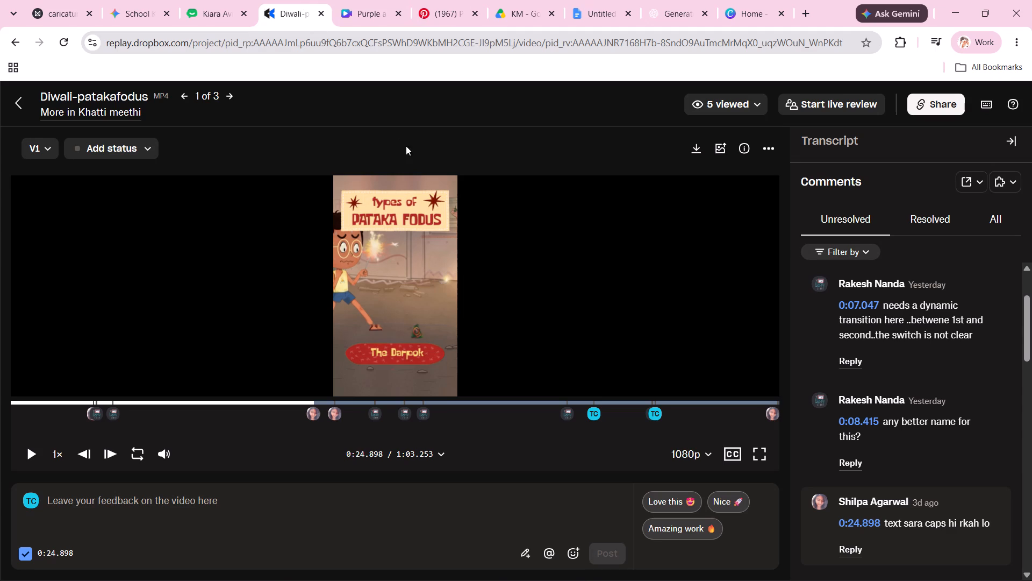
left_click(335, 414)
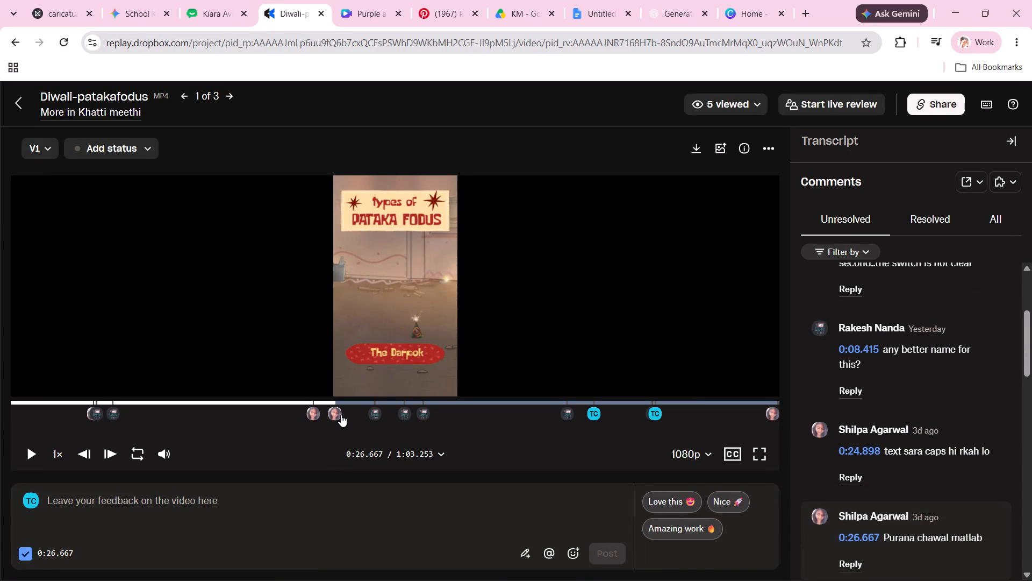
scroll(892, 515, "down", 4)
scroll(897, 492, "up", 1)
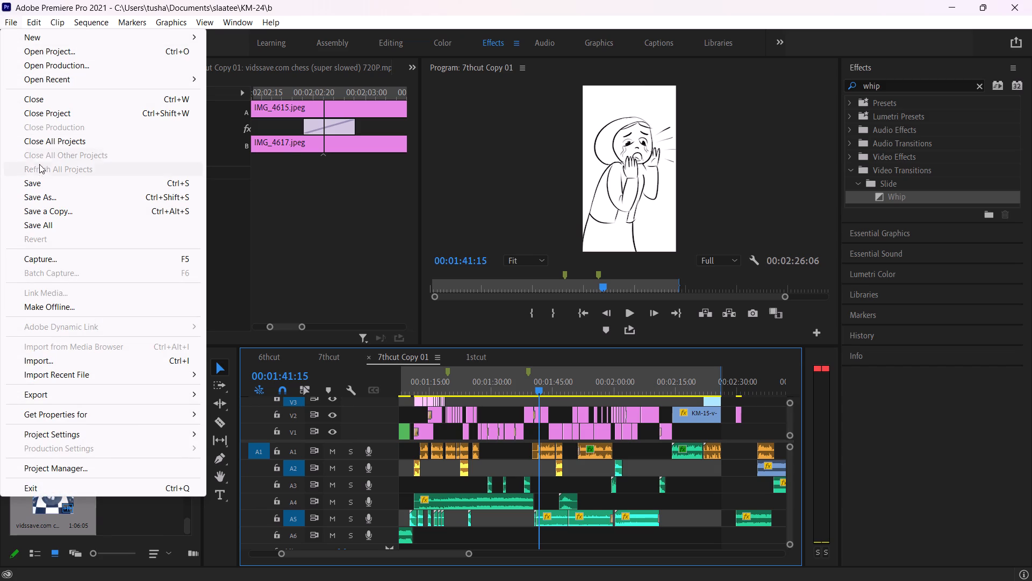
left_click(58, 114)
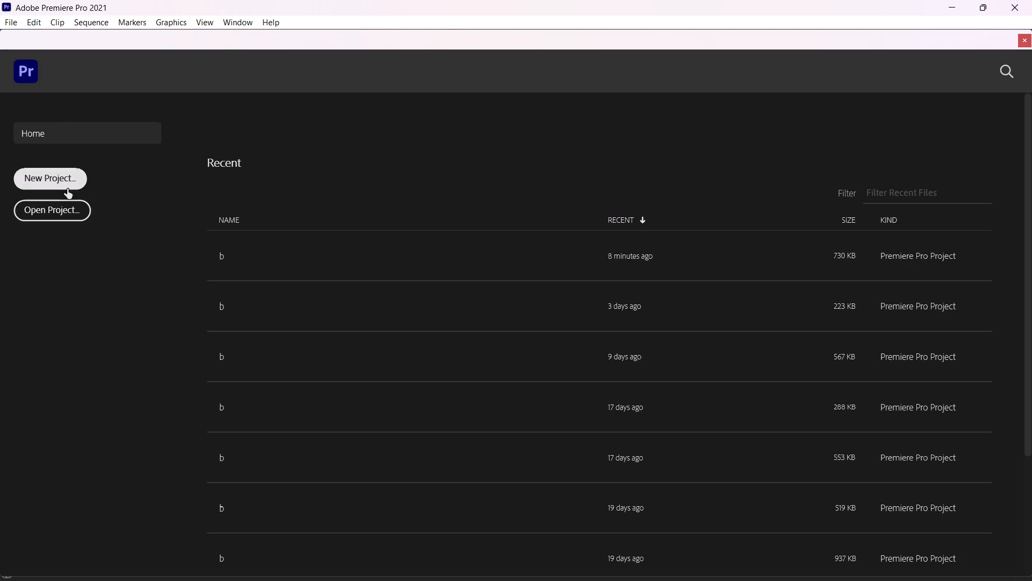
Open the Premiere project b from the diwali2026 rehash folder inside slaatee.
left_click(55, 214)
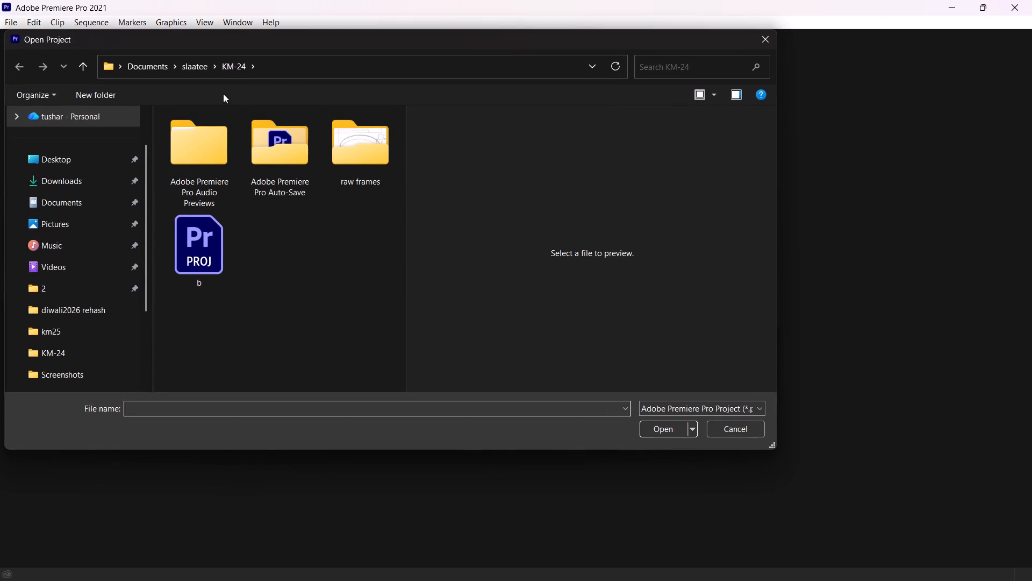
left_click(191, 63)
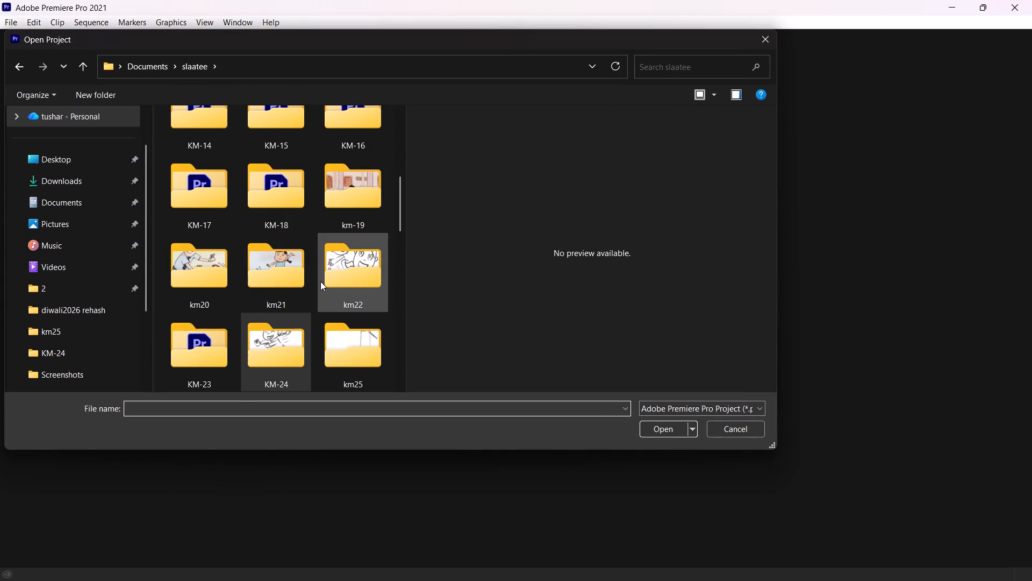
left_click(367, 272)
key("d")
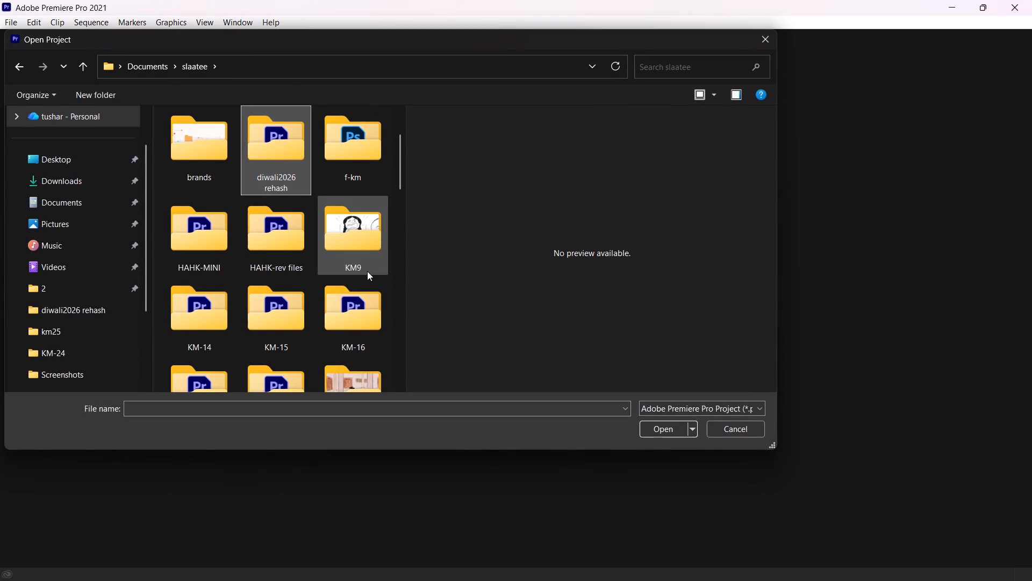
left_click(277, 148)
double_click(277, 148)
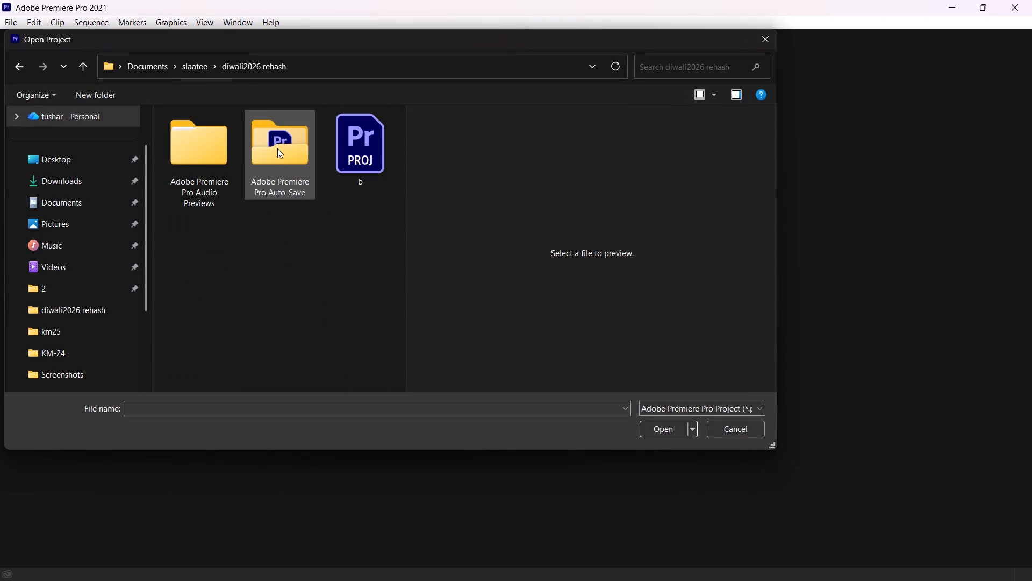
double_click(372, 151)
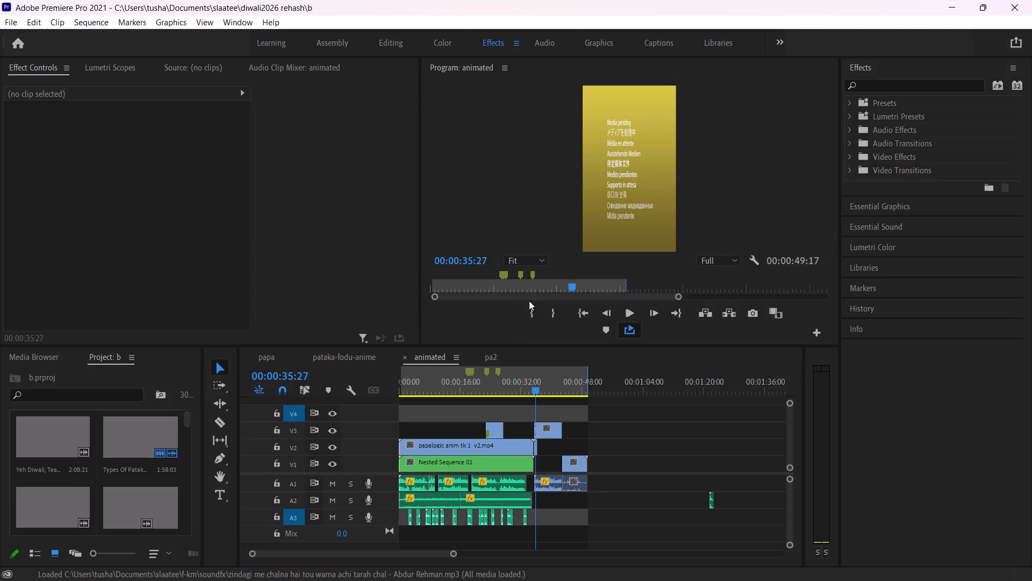
Switch from the animated sequence to the pataka-fodu-anime sequence.
left_click_drag(515, 386, 512, 386)
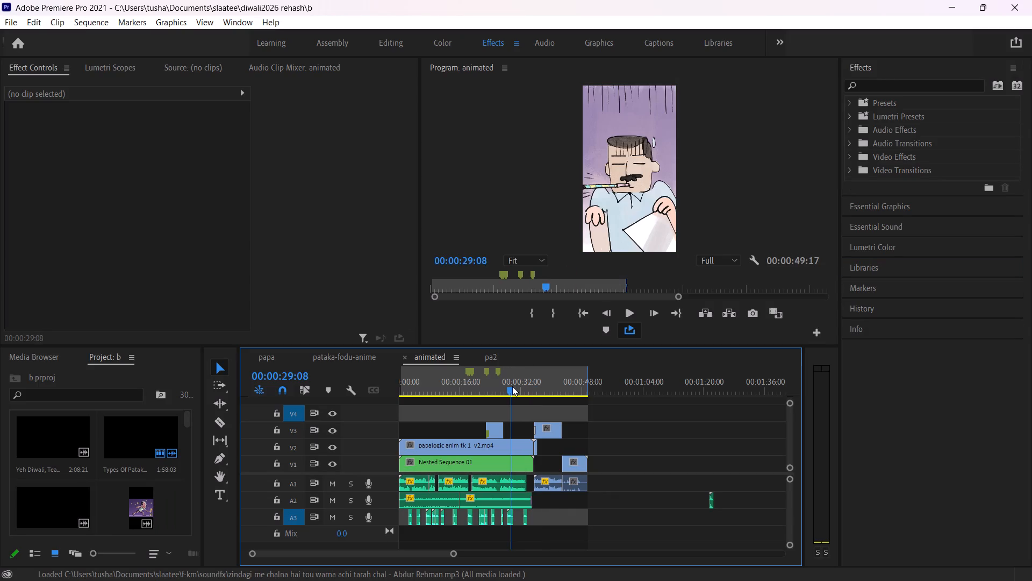
left_click_drag(512, 386, 498, 380)
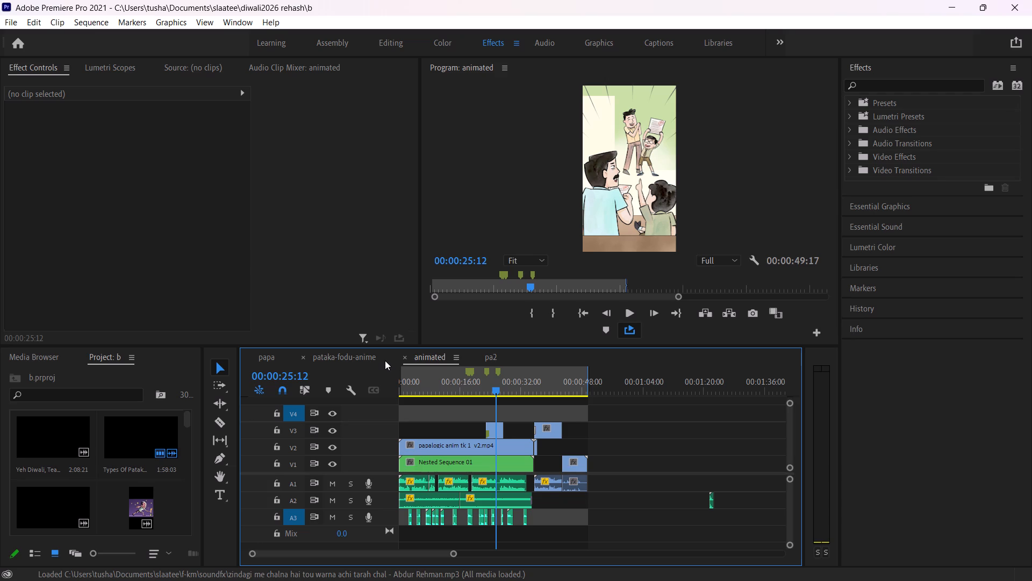
left_click(354, 357)
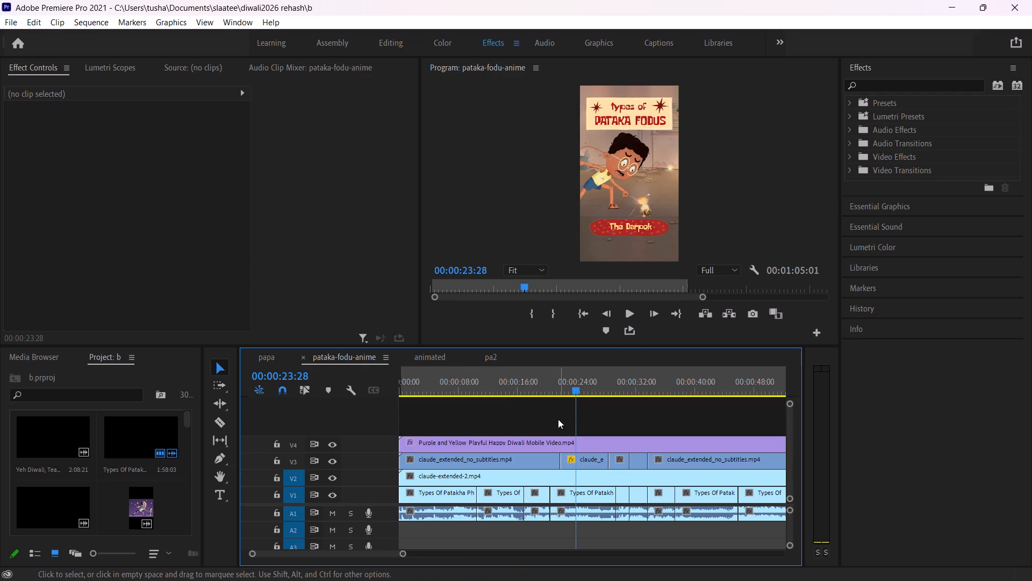
Hide video track V4, which holds the Purple and Yellow Playful Happy Diwali Mobile Video title overlay.
left_click(338, 443)
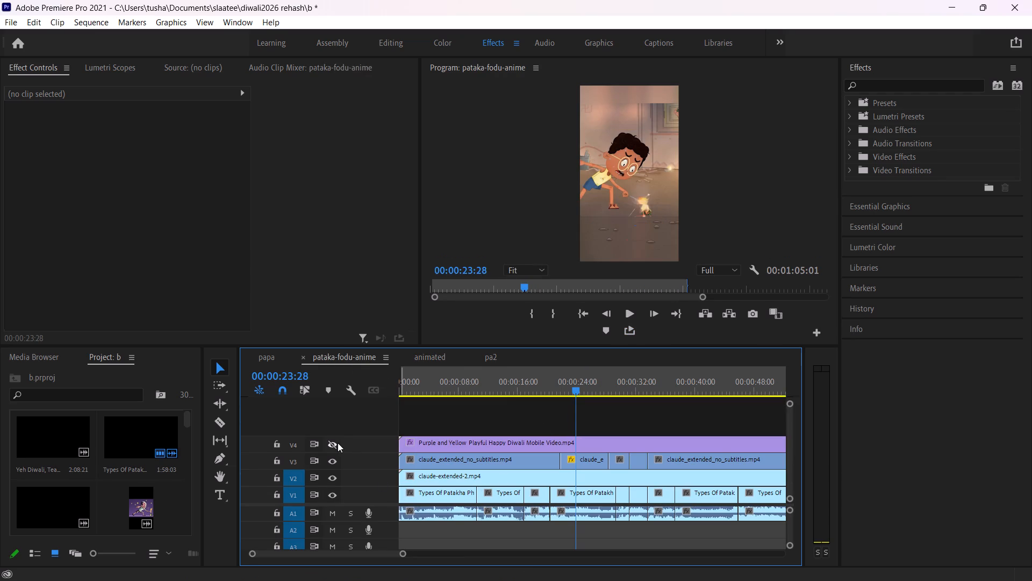
left_click(338, 443)
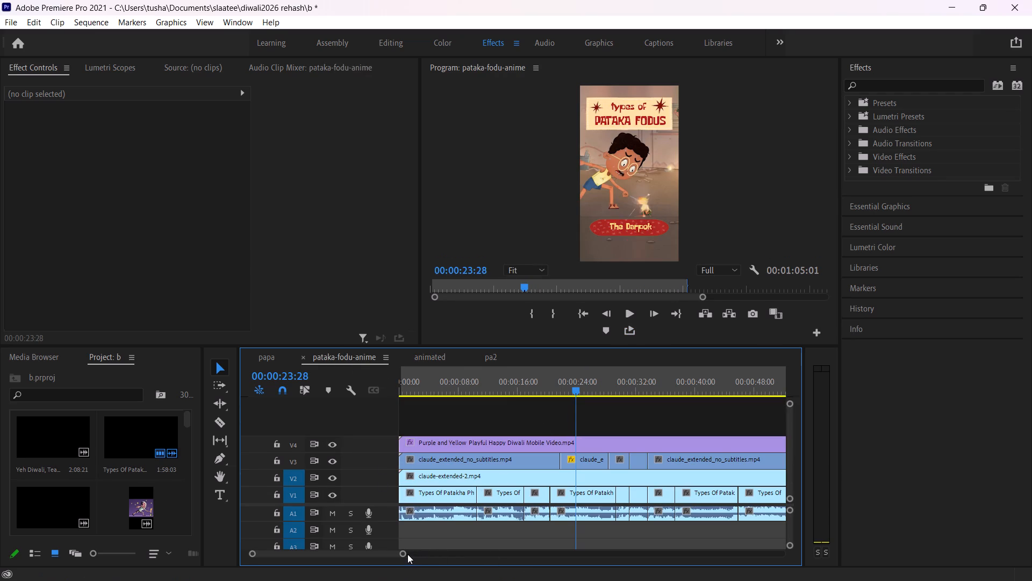
left_click_drag(400, 551, 456, 551)
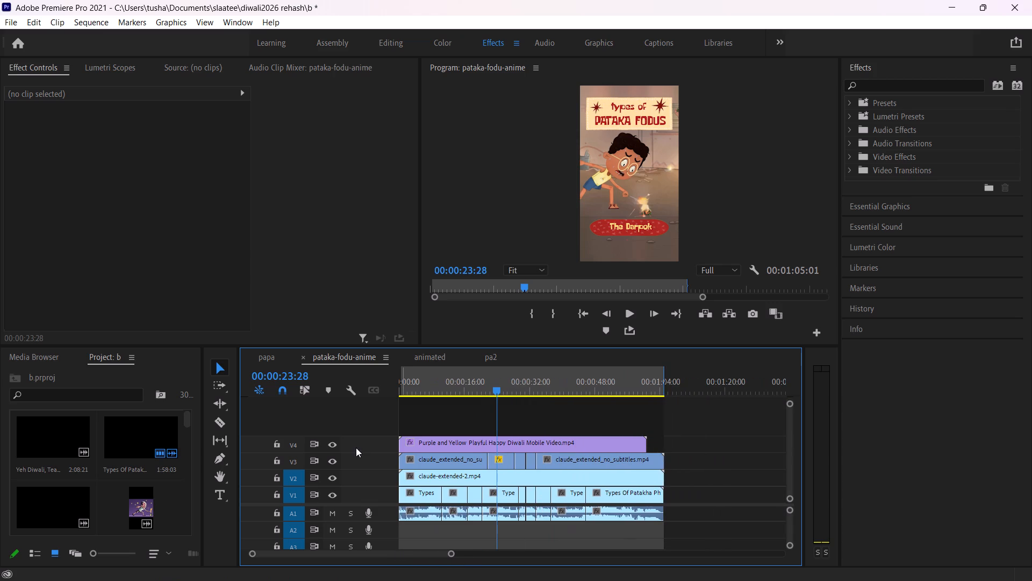
left_click(333, 442)
Review the scene with the girl in the pink shirt between about 27 and 31 seconds in the sequence.
left_click_drag(505, 385, 514, 386)
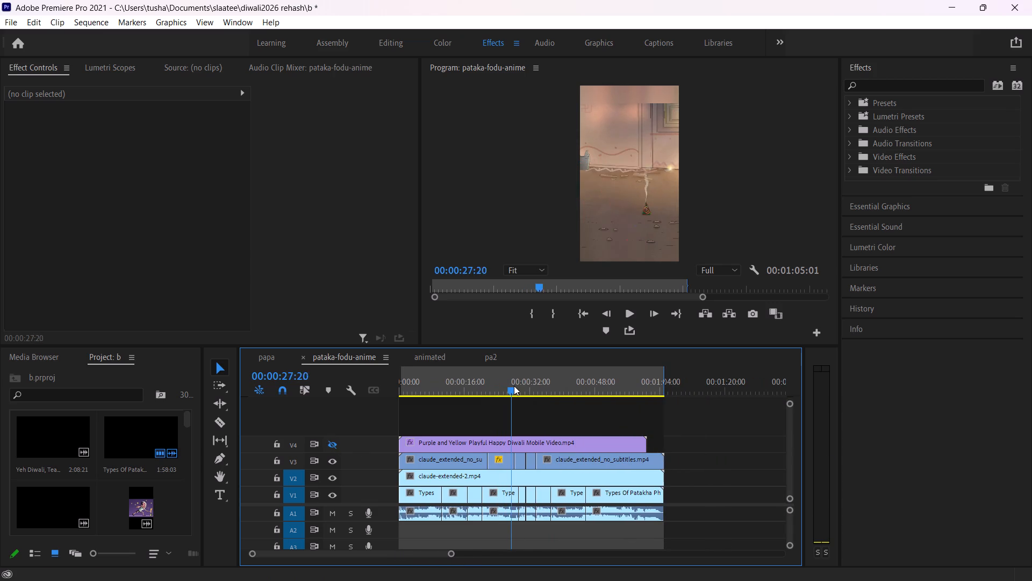
left_click_drag(514, 386, 525, 387)
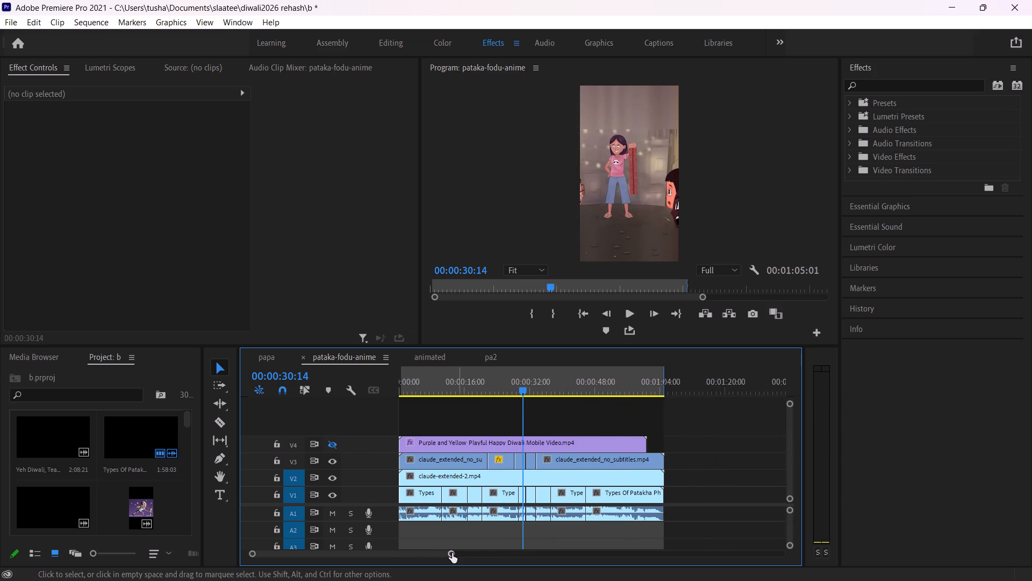
left_click_drag(452, 553, 402, 523)
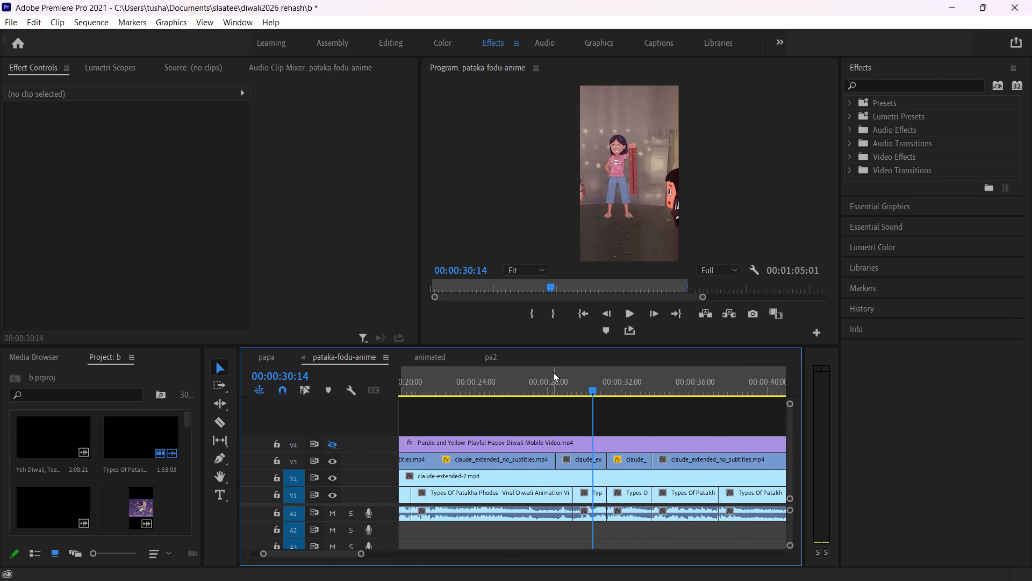
left_click(553, 372)
key("space")
key("space")
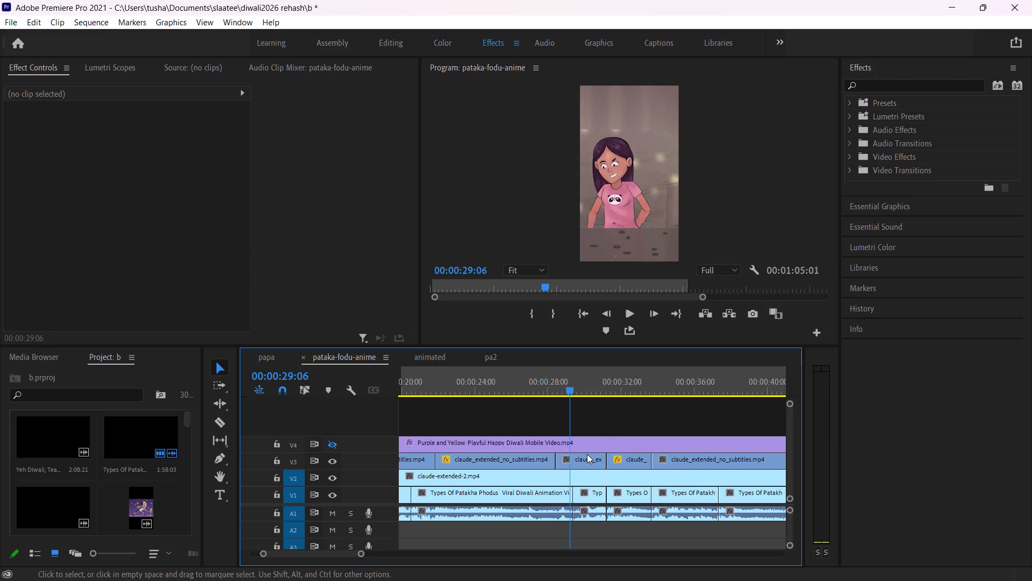
Open the V3 claude_extended_no_subtitles.mp4 clip at about 29 seconds as source footage and play beyond its cut to check for more of the girl's scene.
left_click(587, 454)
double_click(584, 457)
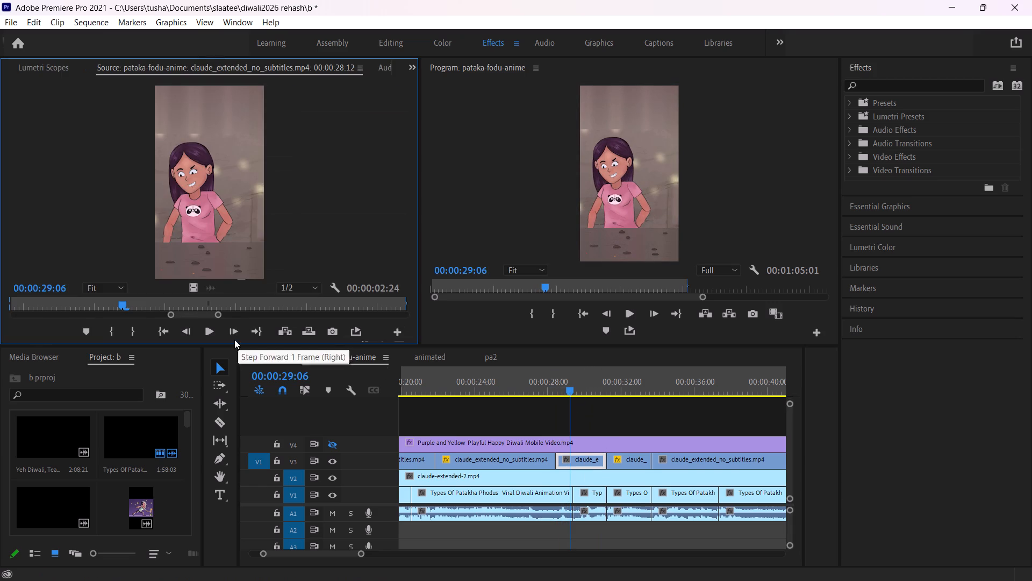
left_click_drag(221, 316, 284, 326)
key("space")
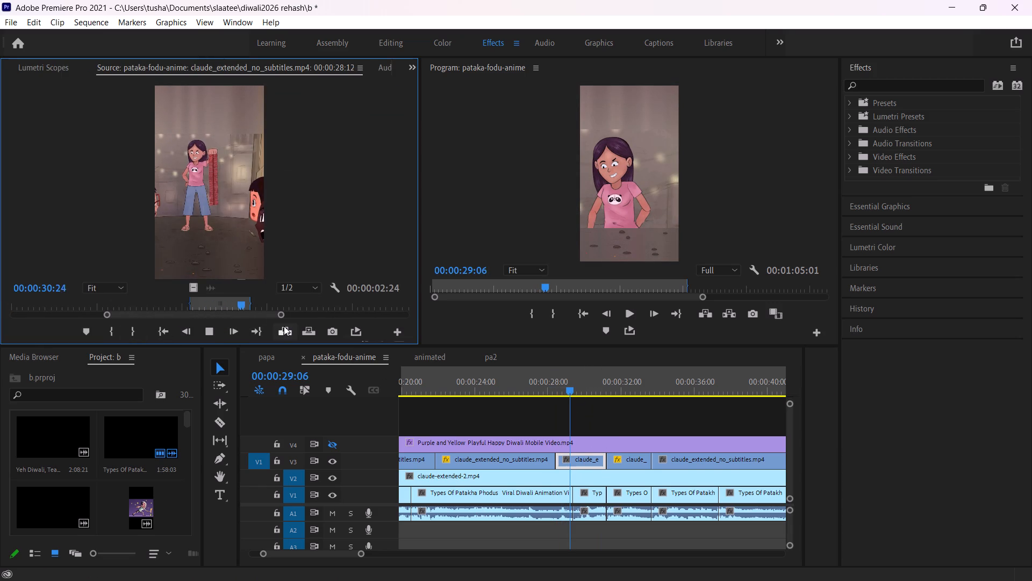
key("space")
key("space")
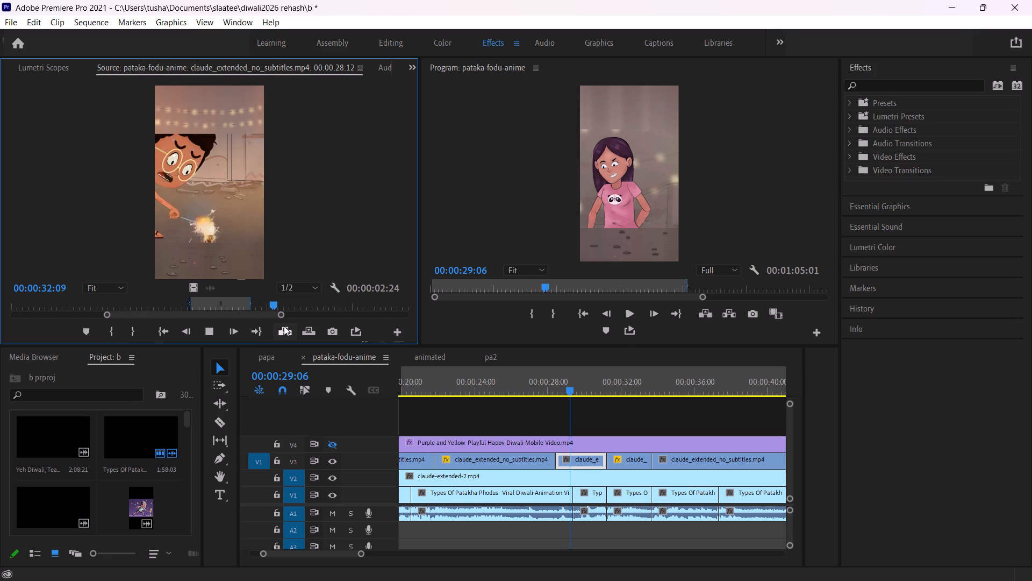
key("space")
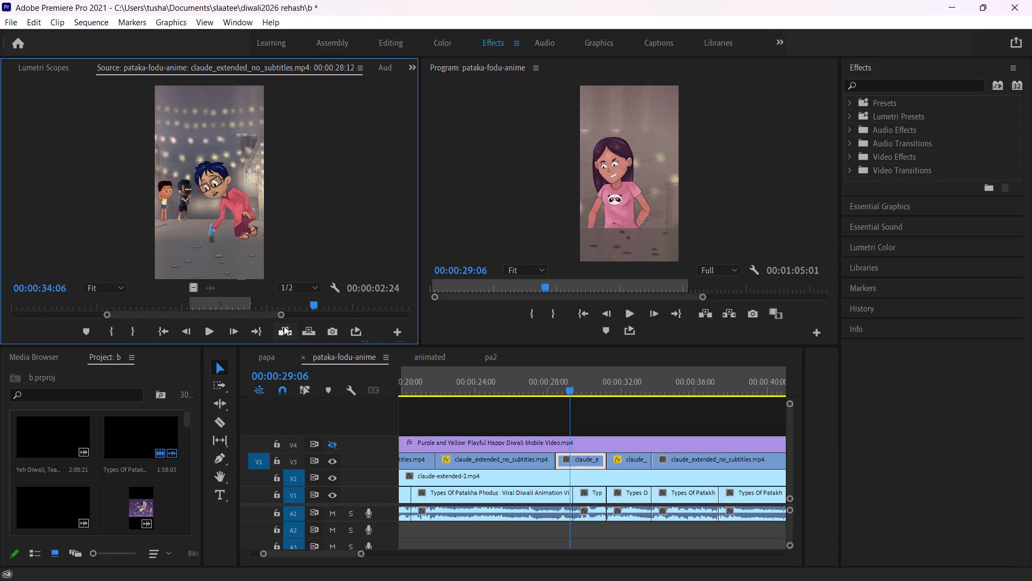
Switch to Chrome and open The Happy Slate channel on YouTube in a new browser tab.
left_click(952, 1)
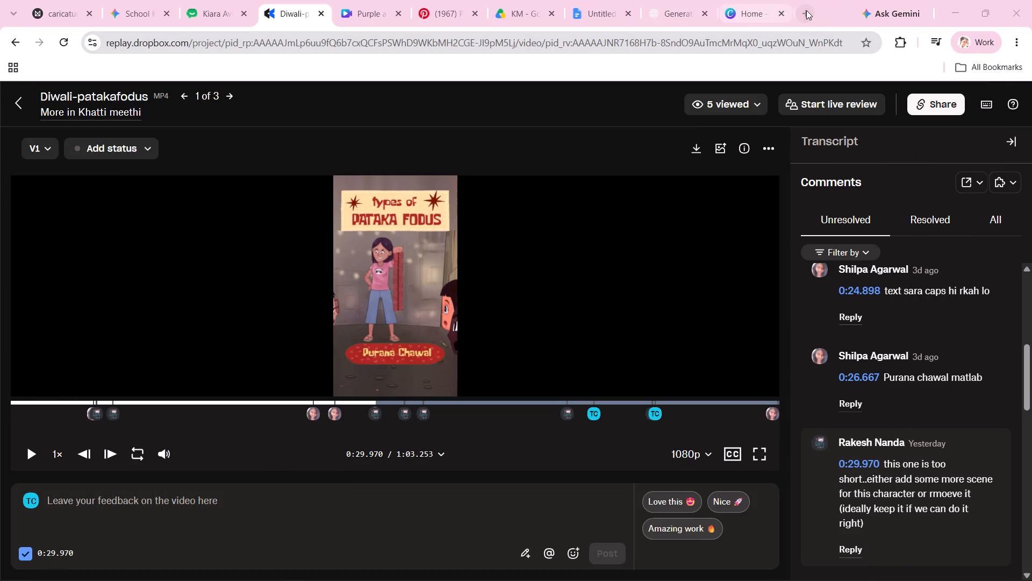
left_click(809, 12)
left_click(759, 44)
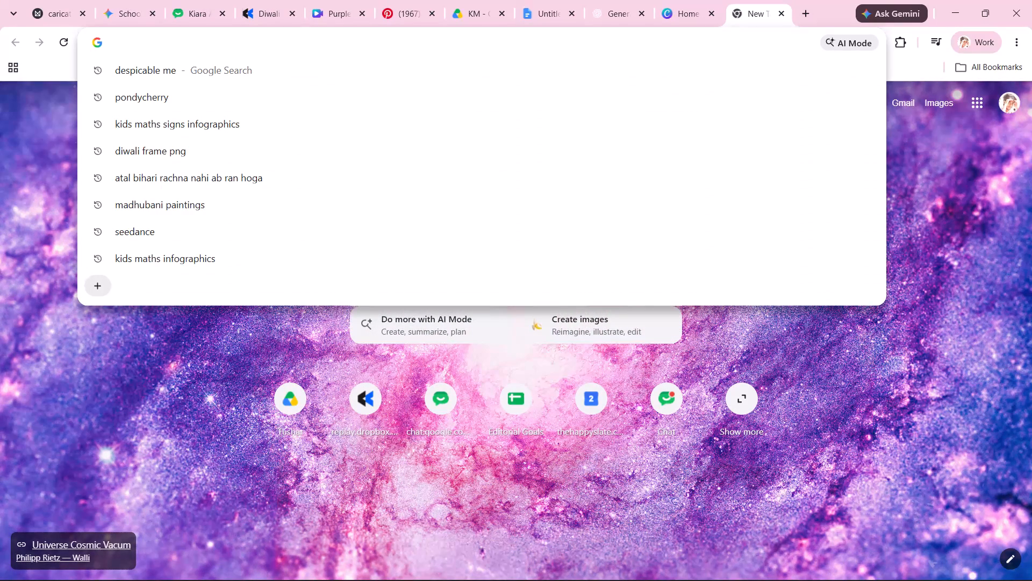
key("y")
key("Return")
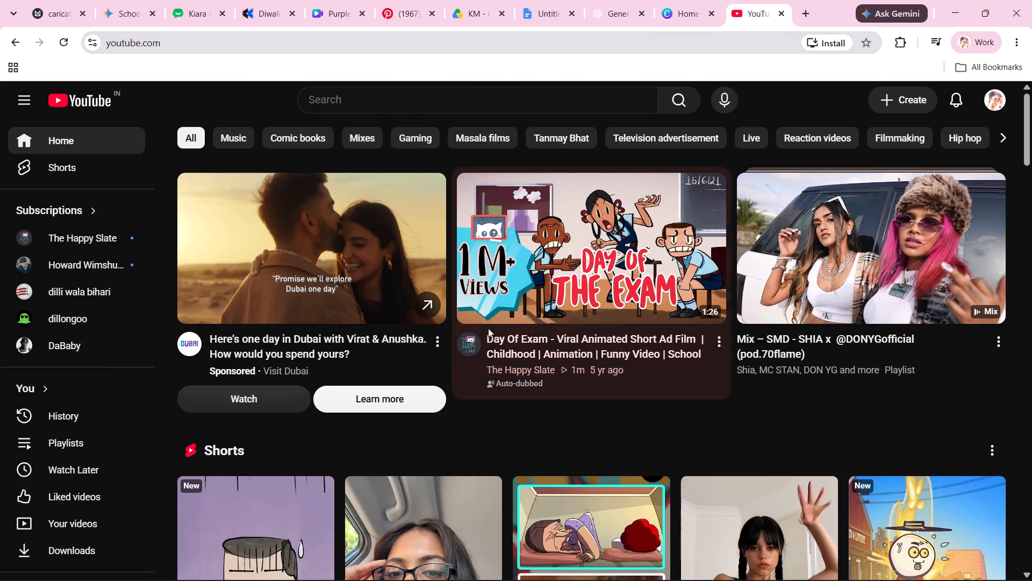
left_click(476, 344)
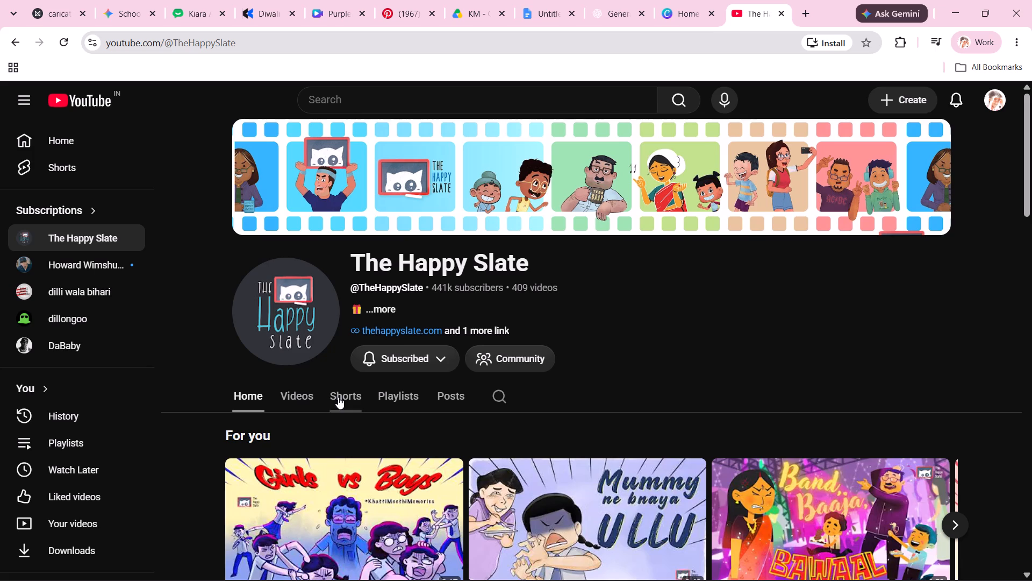
Browse The Happy Slate's uploaded videos for the original Diwali animation.
left_click(307, 397)
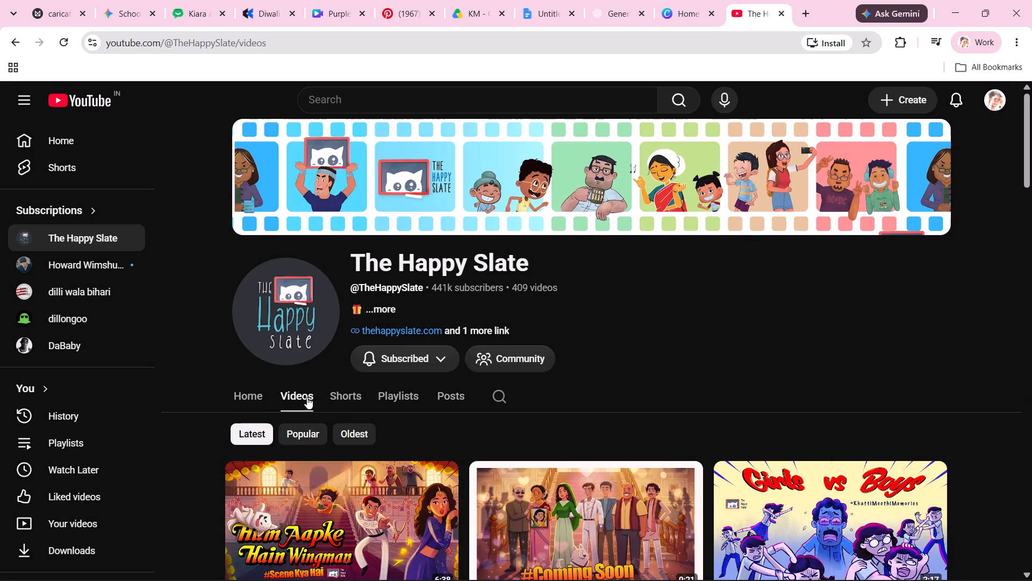
scroll(307, 397, "down", 2)
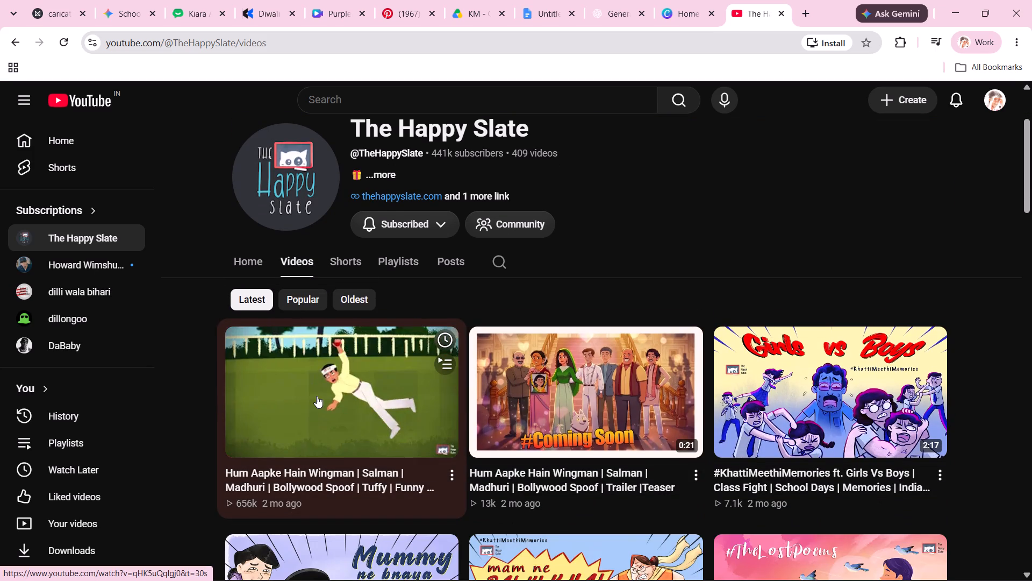
scroll(317, 396, "down", 2)
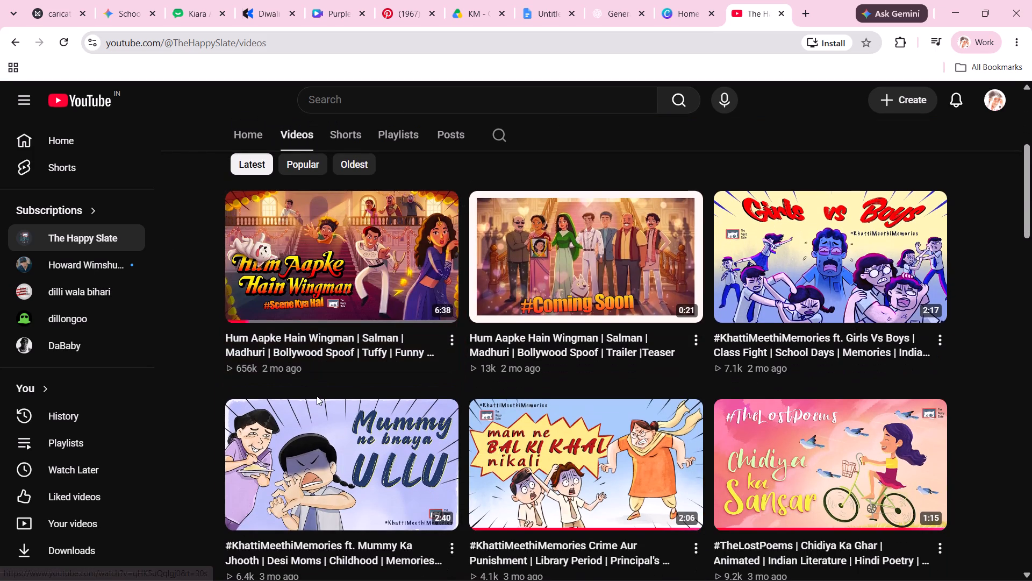
scroll(317, 396, "down", 1)
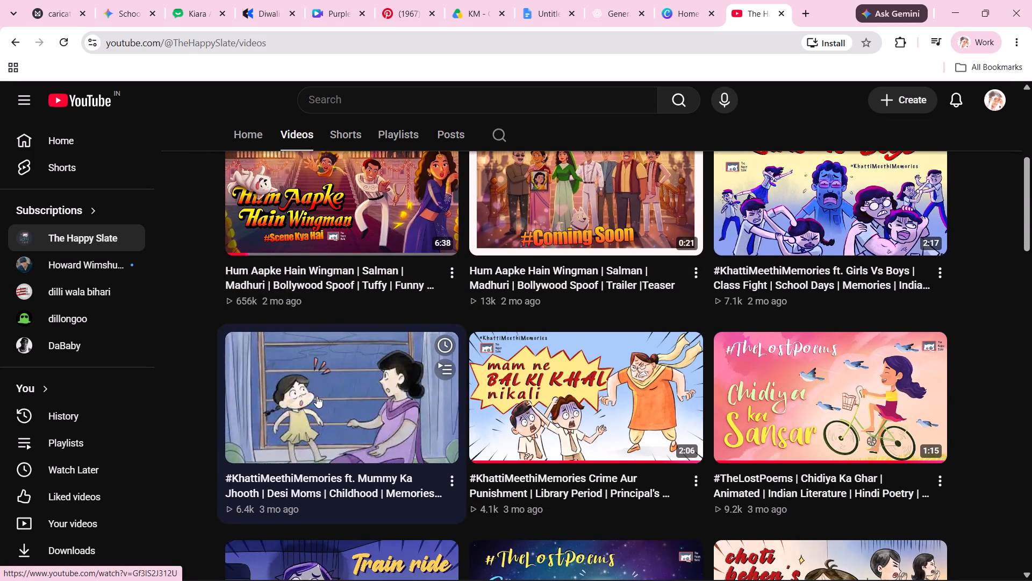
scroll(317, 396, "down", 10)
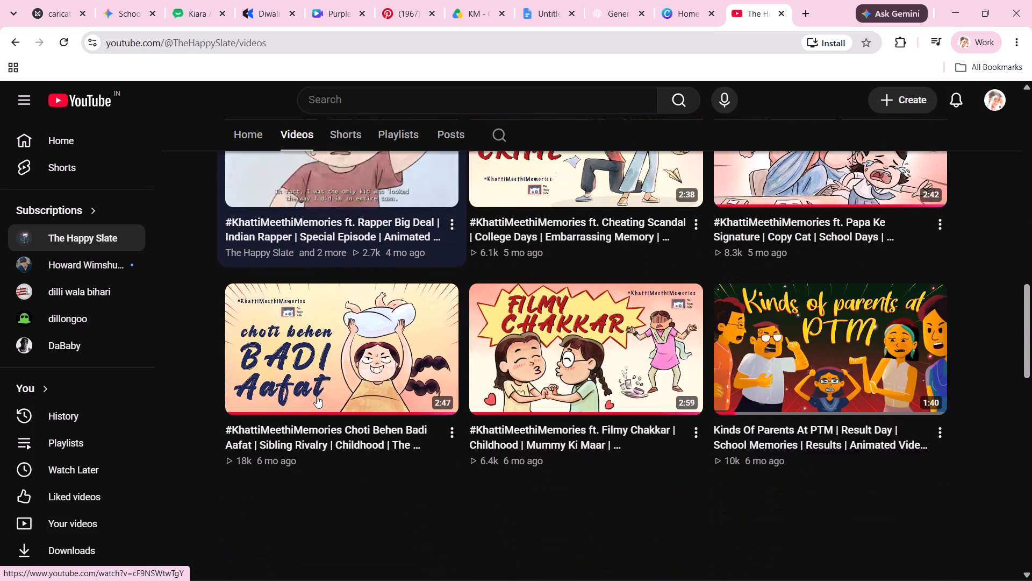
scroll(317, 396, "down", 4)
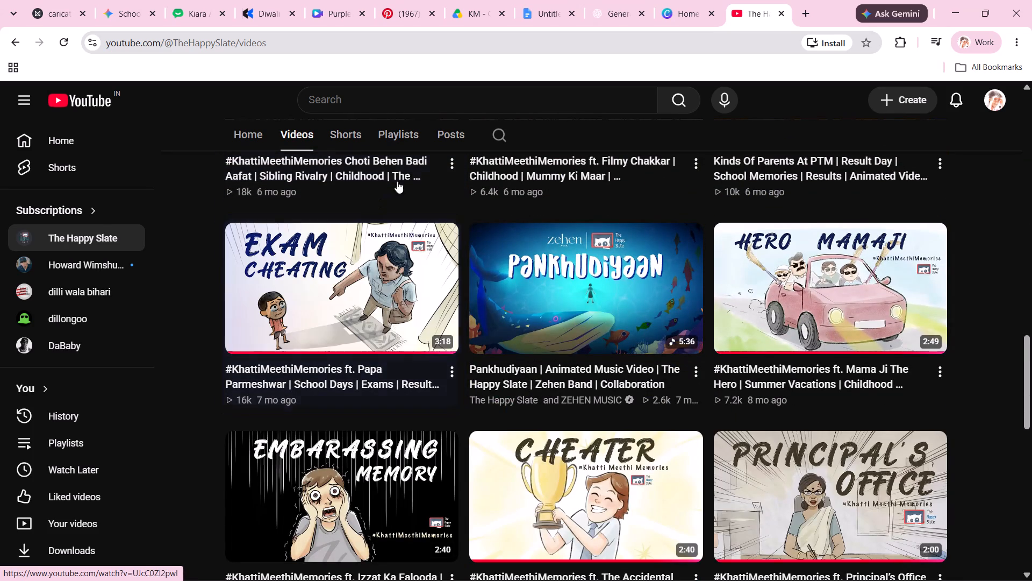
Look through The Happy Slate's playlists for Diwali videos.
left_click(397, 139)
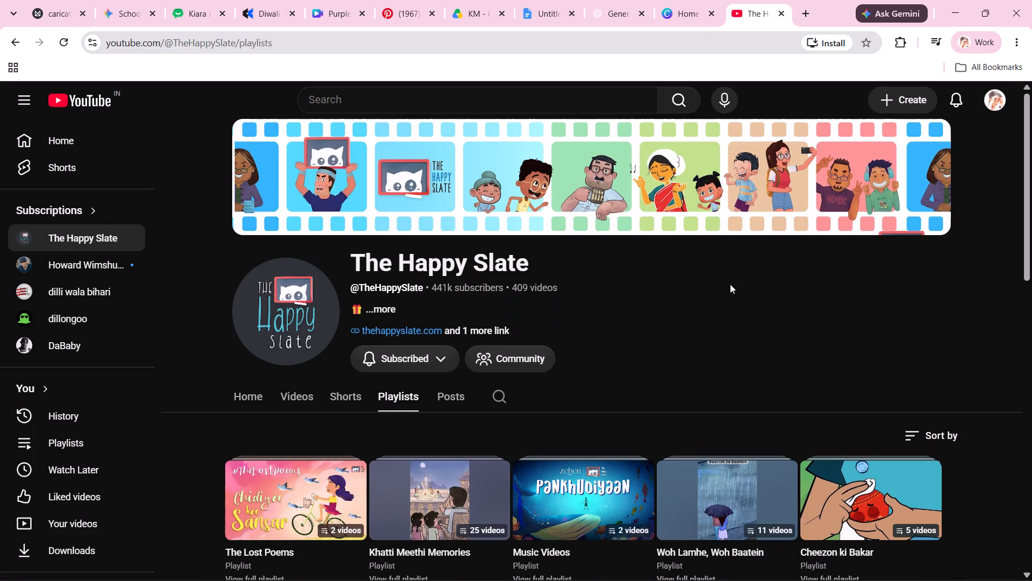
scroll(660, 373, "down", 2)
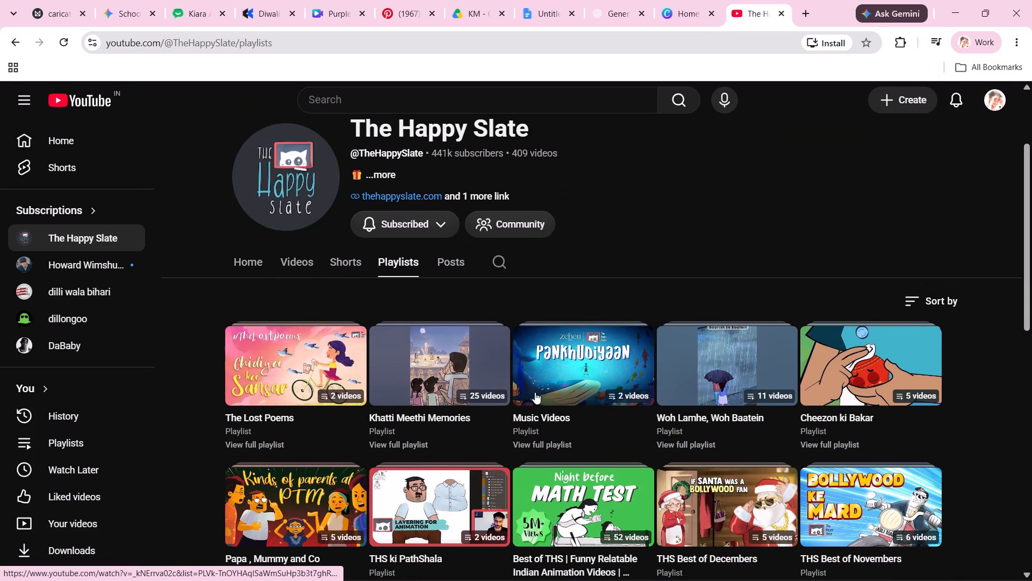
scroll(520, 398, "down", 1)
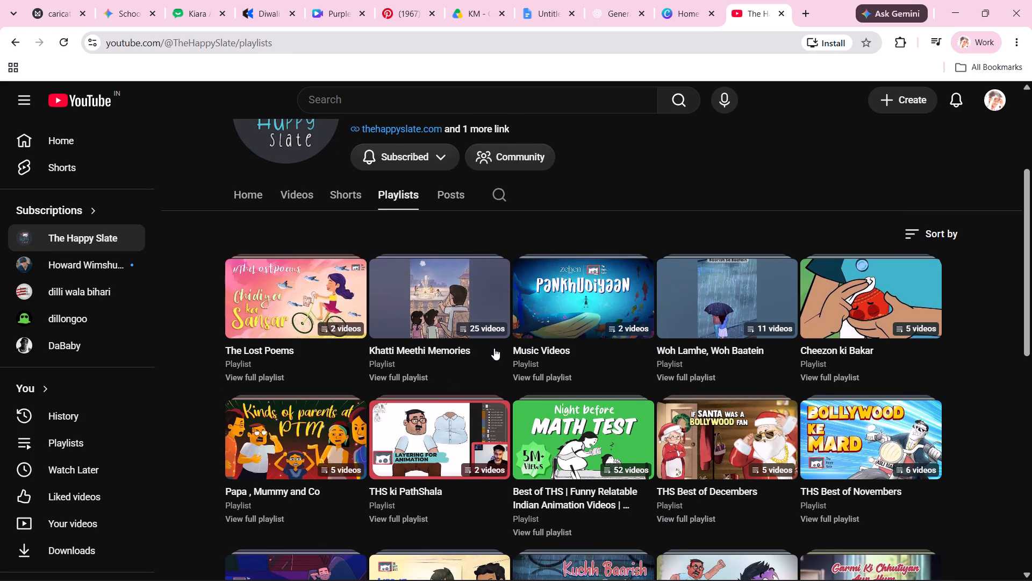
scroll(733, 398, "down", 3)
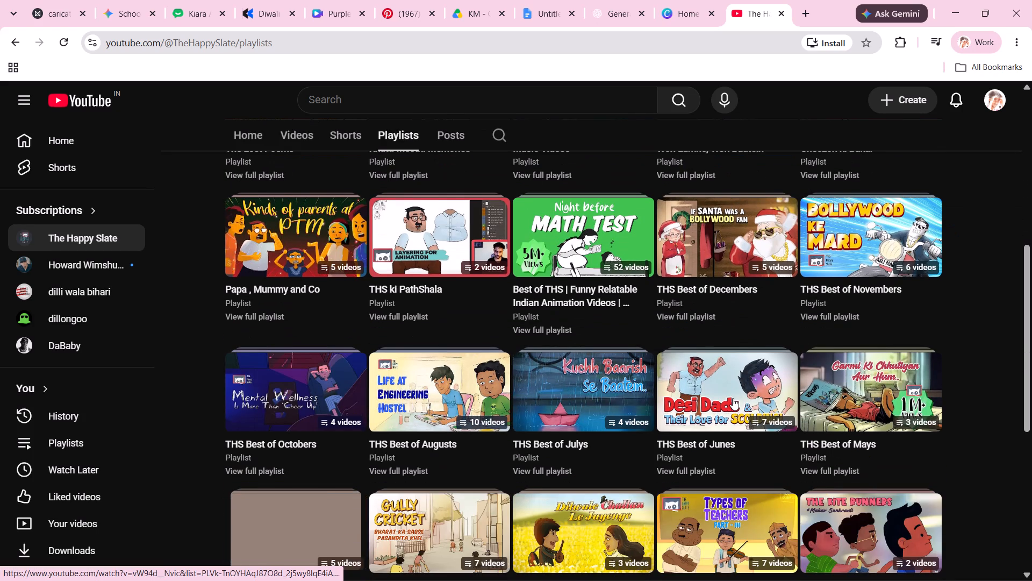
scroll(733, 398, "down", 2)
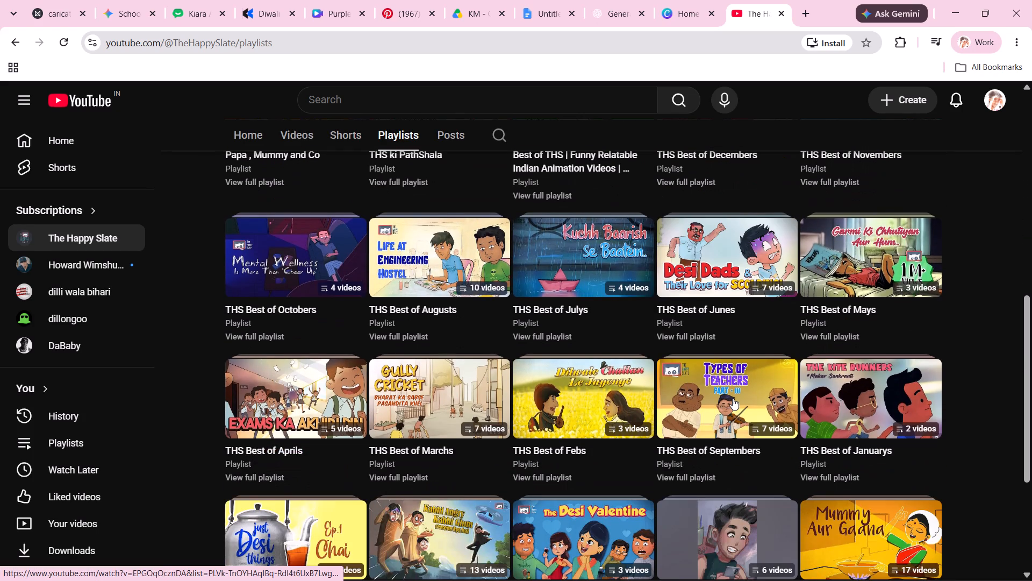
scroll(733, 398, "down", 3)
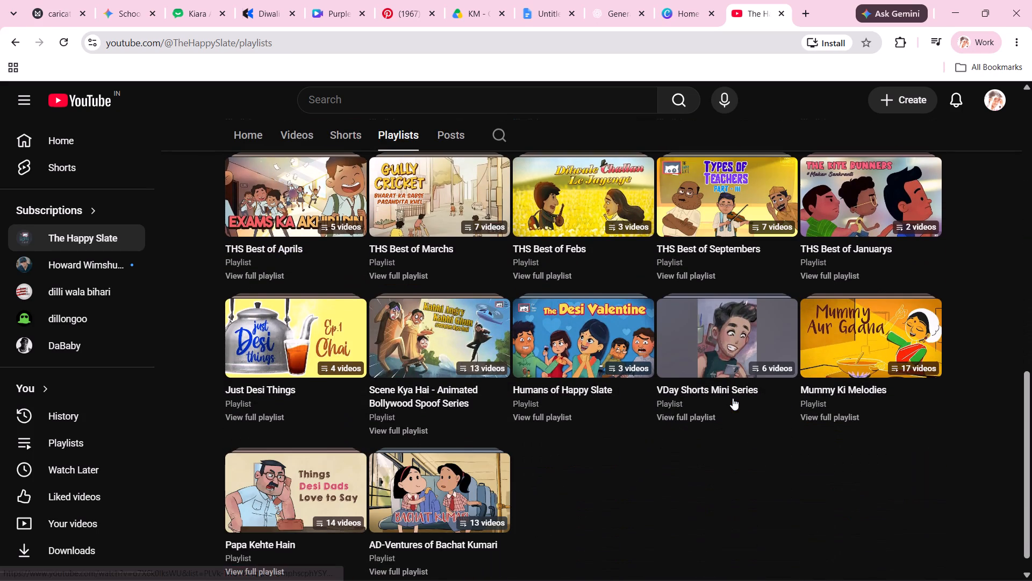
Search The Happy Slate channel for DIWALI and look through the resulting videos.
left_click(508, 131)
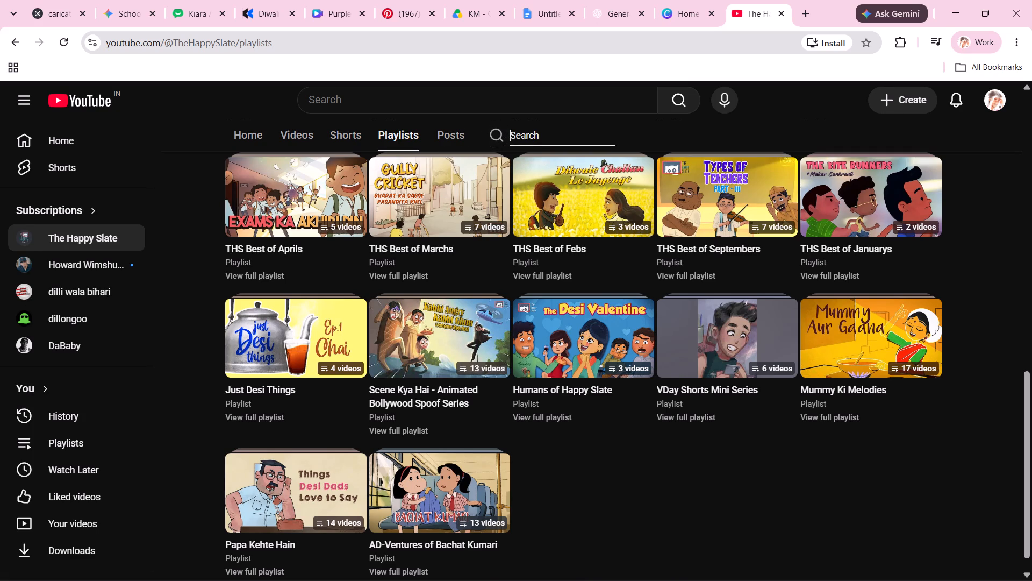
left_click(539, 142)
type("DIWALI")
key("Return")
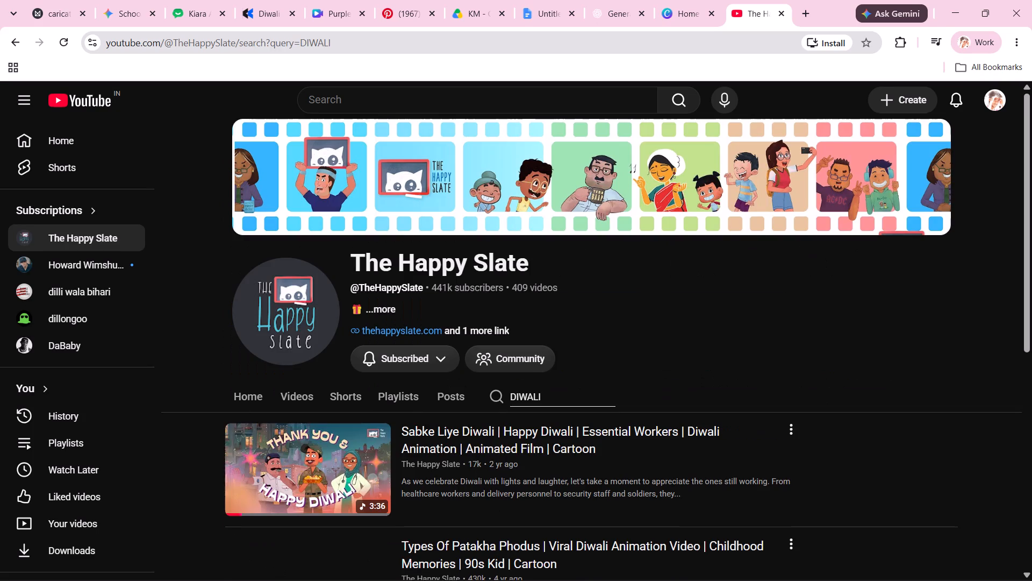
scroll(402, 440, "down", 3)
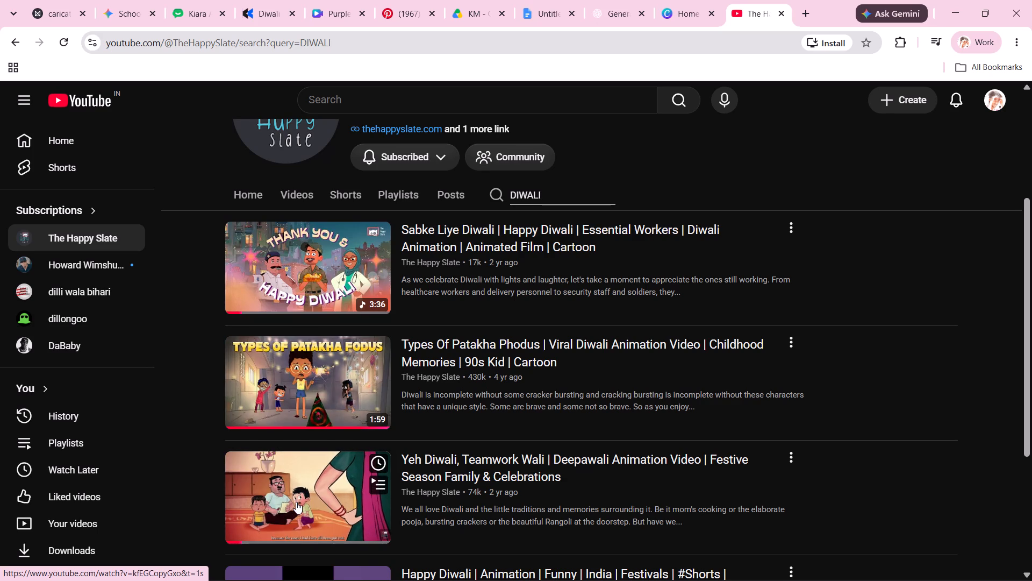
scroll(306, 489, "down", 2)
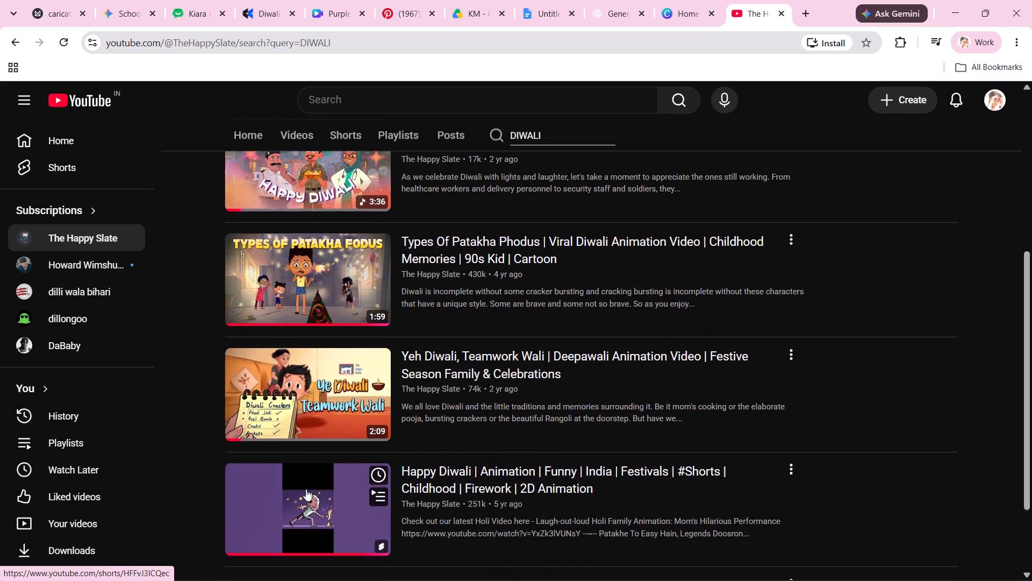
scroll(312, 486, "down", 6)
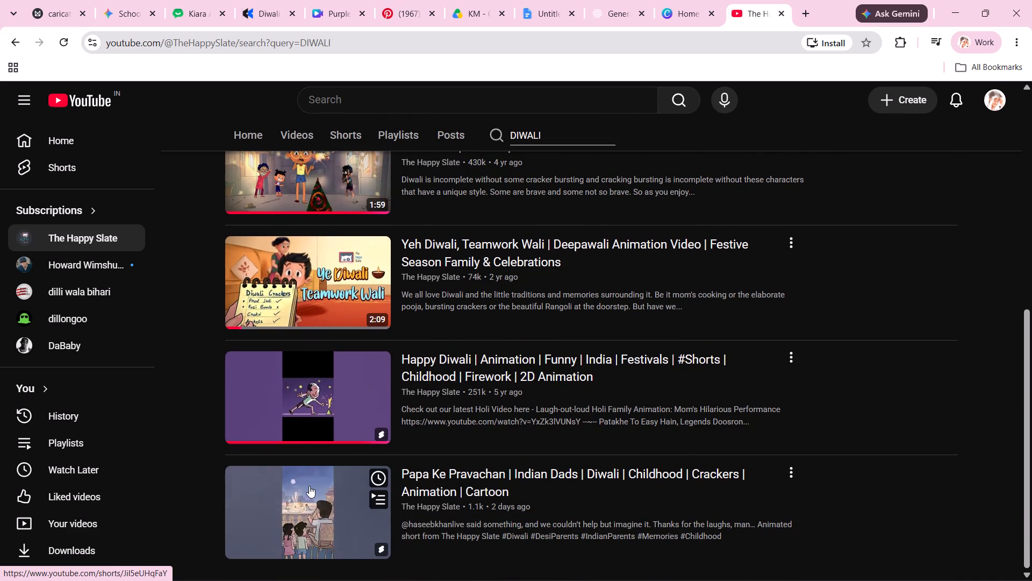
Open The Happy Slate's "Types Of Patakha Phodus" video from the channel's Diwali search results.
scroll(309, 486, "down", 4)
scroll(309, 486, "up", 2)
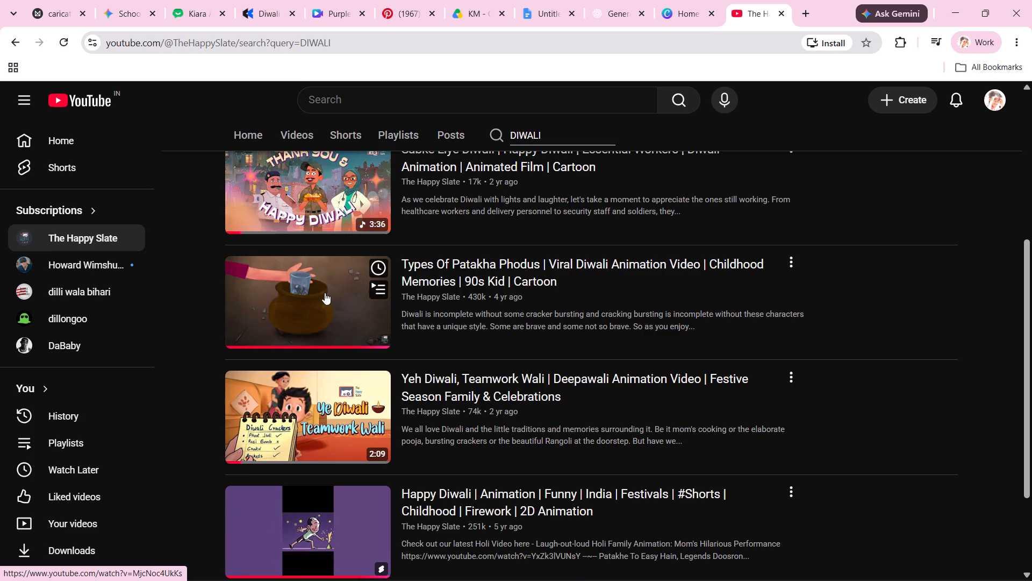
scroll(326, 198, "up", 1)
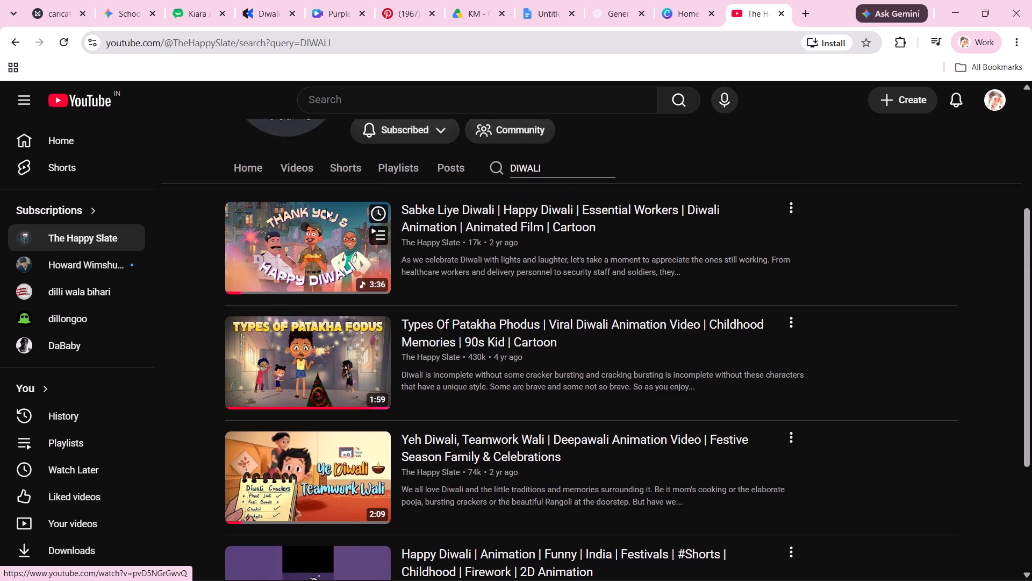
left_click(304, 375)
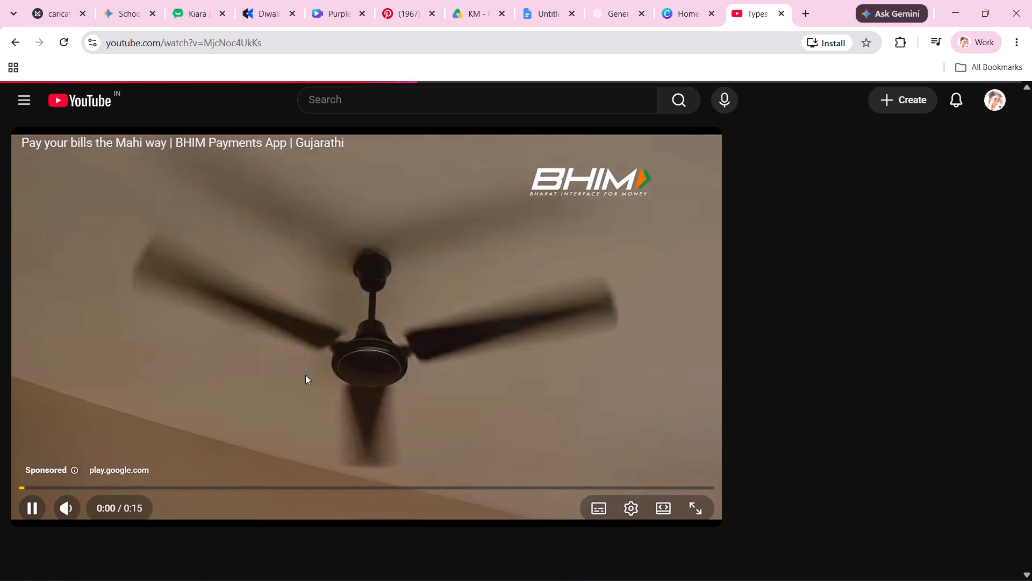
left_click(469, 289)
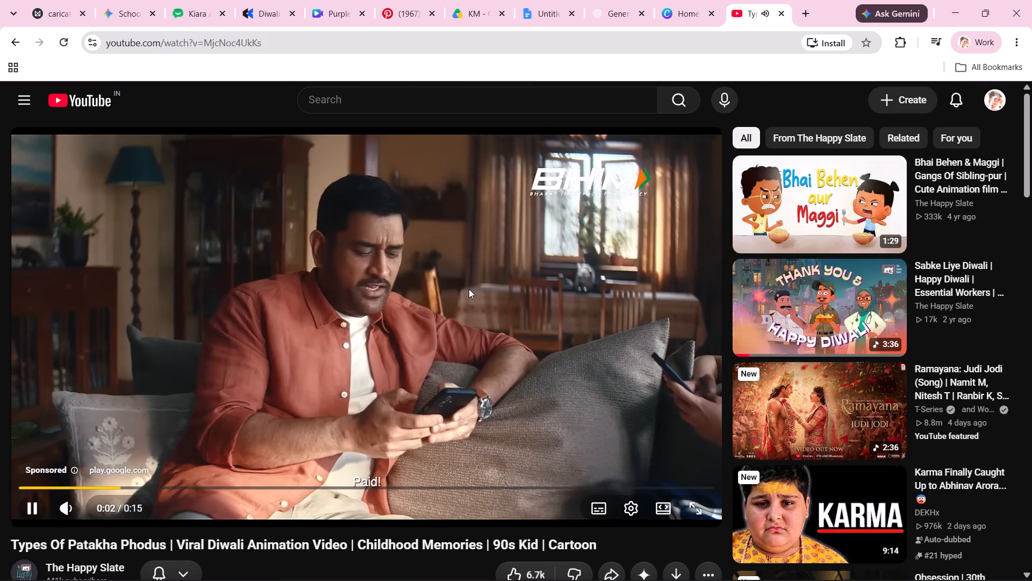
Switch to Premiere Pro and open the project's Types Of Patakha Phodus clip in the Source monitor.
left_click(576, 561)
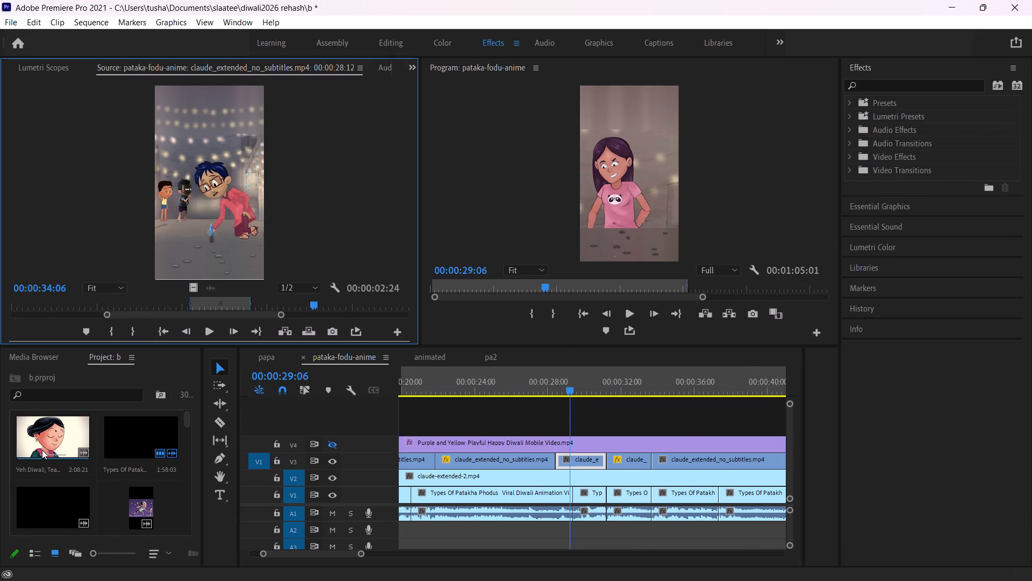
left_click(42, 450)
key("grave")
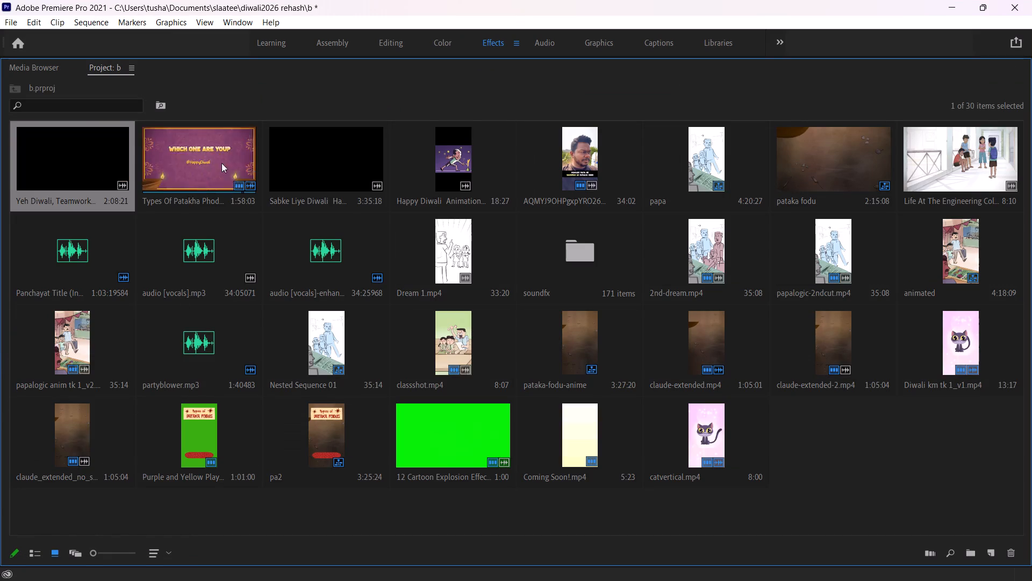
double_click(175, 164)
Look through the Types Of Patakha Phodus source clip for the scene of the girl in the panda T-shirt.
left_click_drag(65, 304, 28, 299)
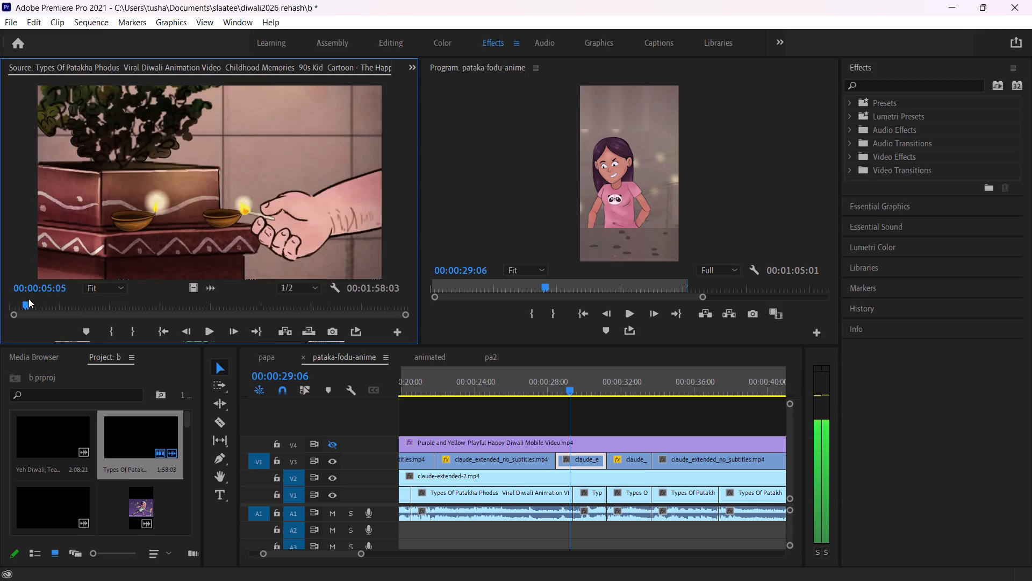
left_click_drag(28, 299, 57, 304)
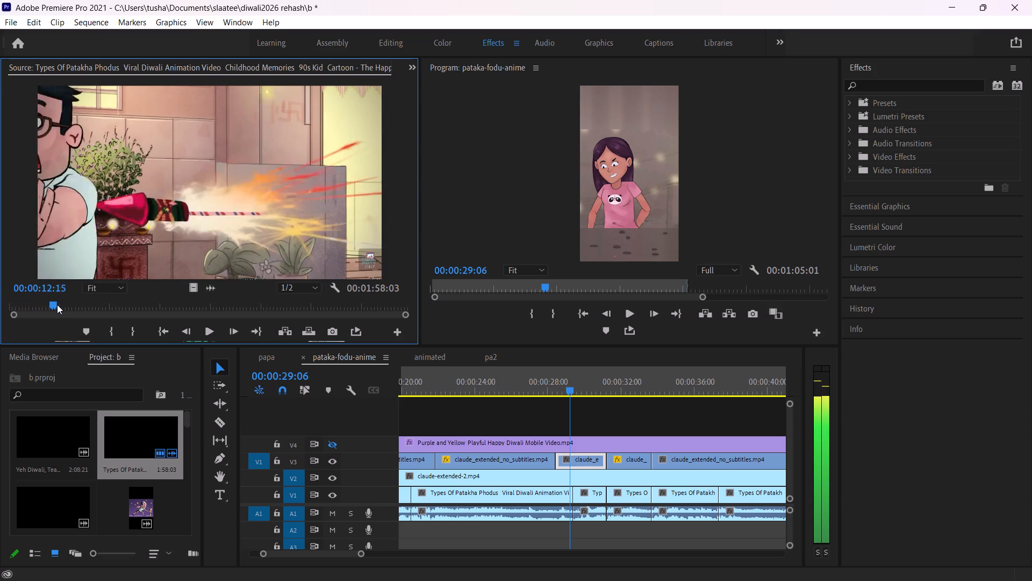
left_click_drag(57, 304, 46, 303)
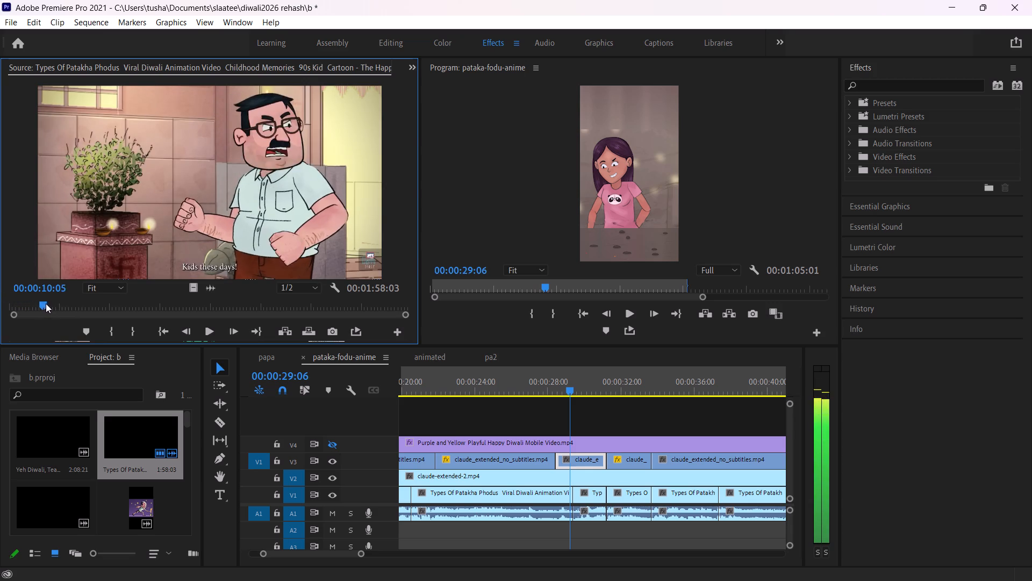
left_click_drag(46, 303, 76, 307)
key("space")
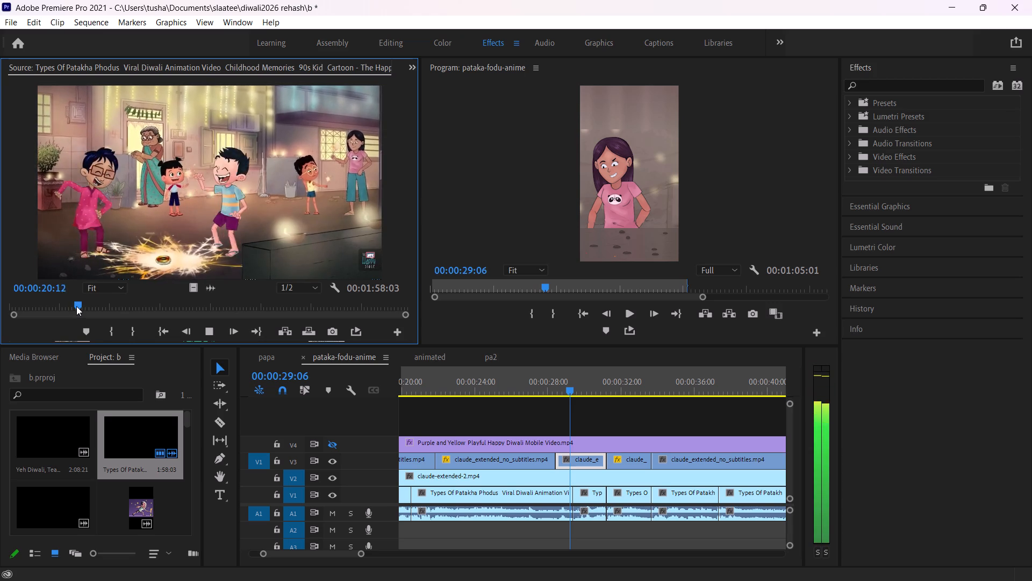
key("space")
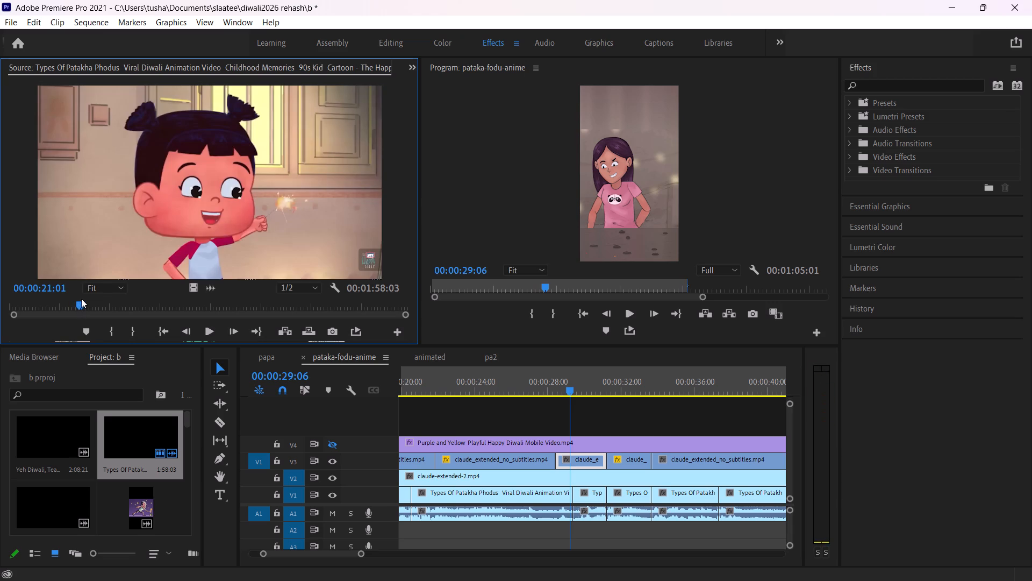
left_click_drag(79, 308, 70, 307)
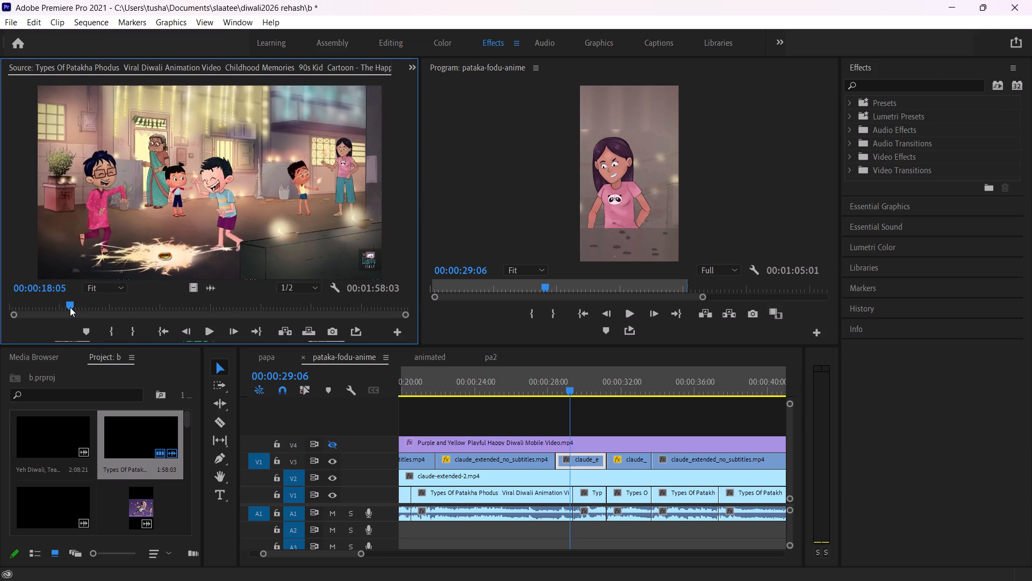
left_click_drag(70, 307, 74, 307)
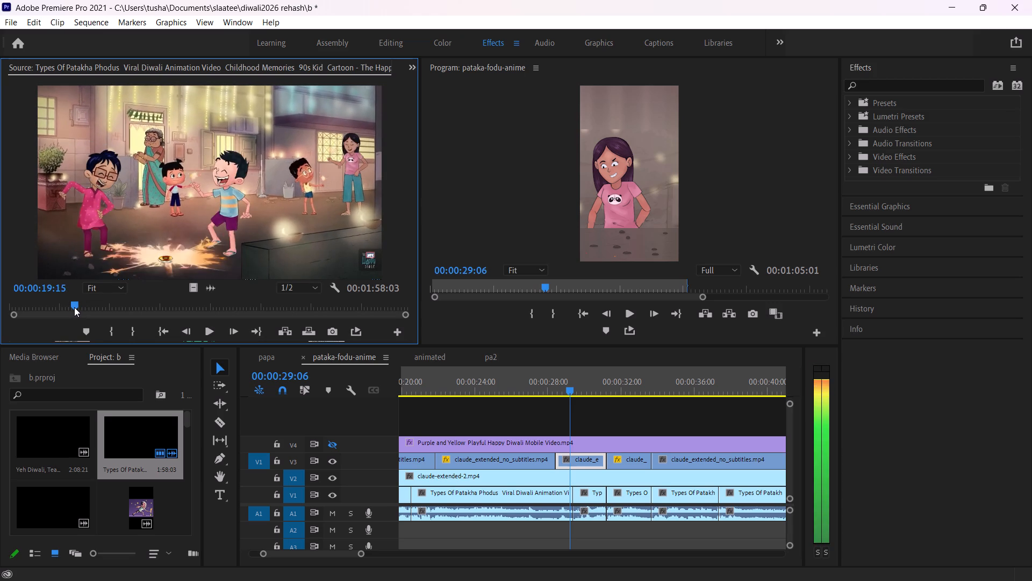
left_click_drag(74, 307, 78, 308)
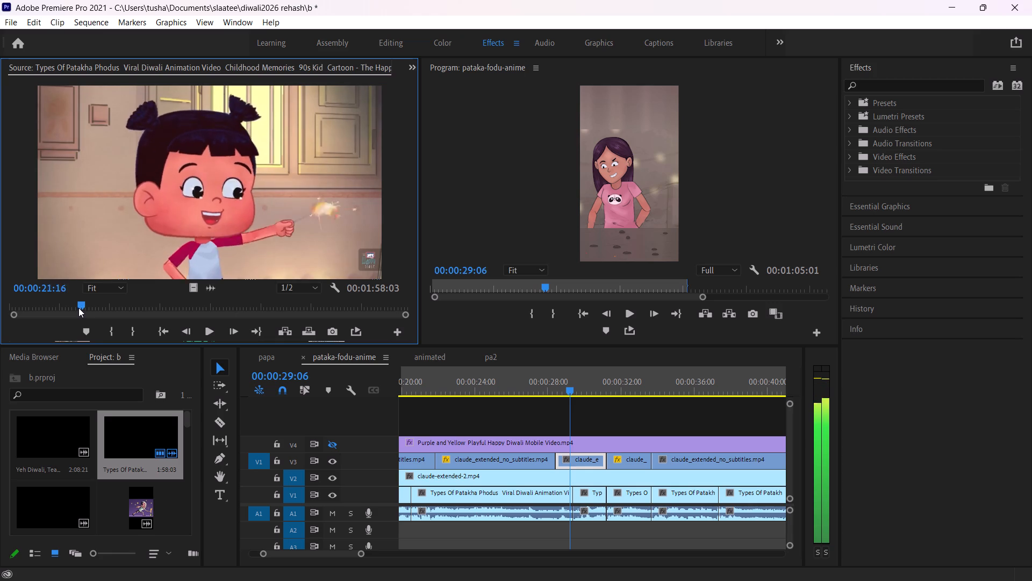
left_click_drag(78, 308, 96, 308)
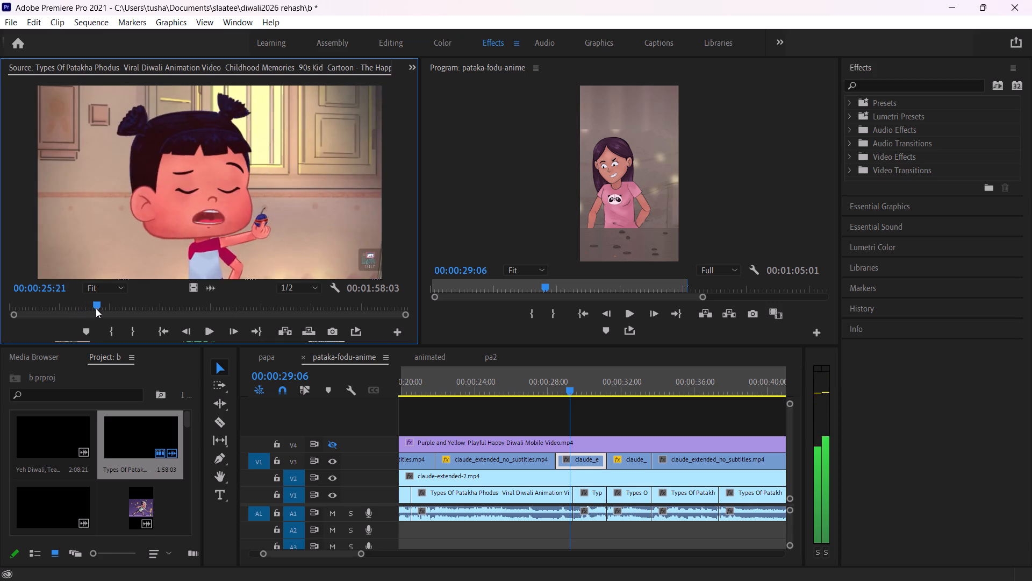
left_click_drag(96, 308, 142, 308)
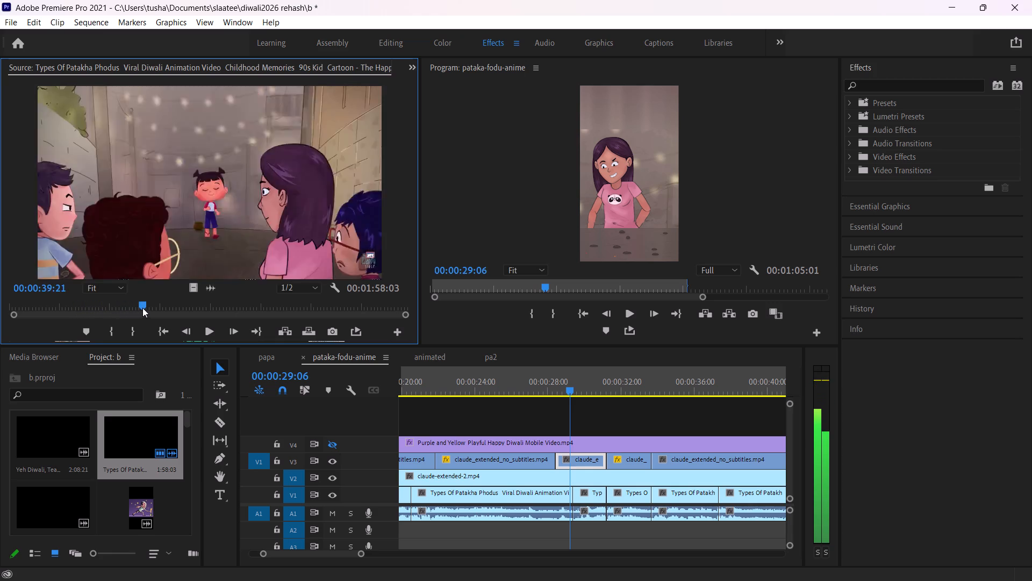
left_click_drag(142, 308, 175, 307)
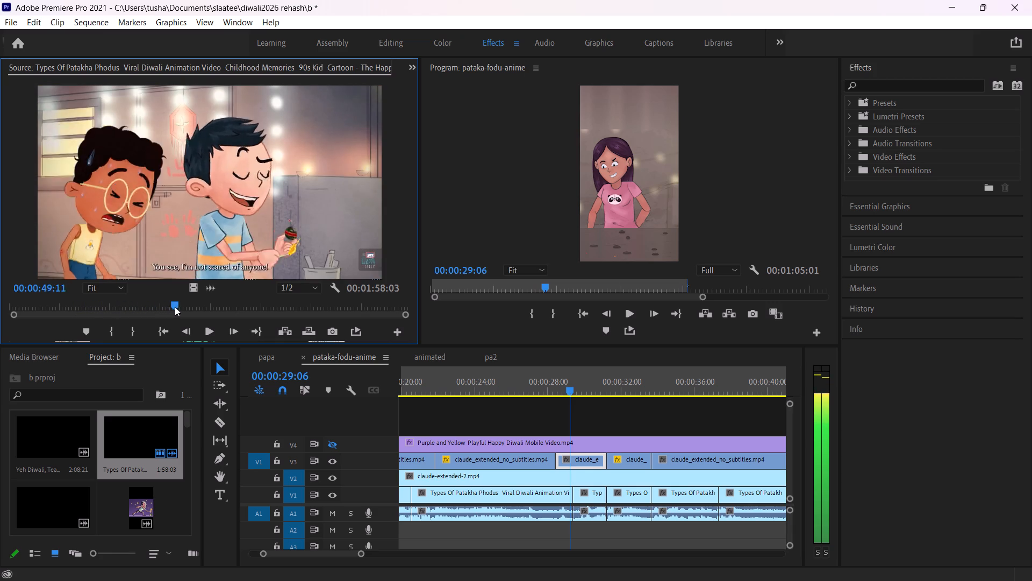
left_click_drag(175, 307, 253, 304)
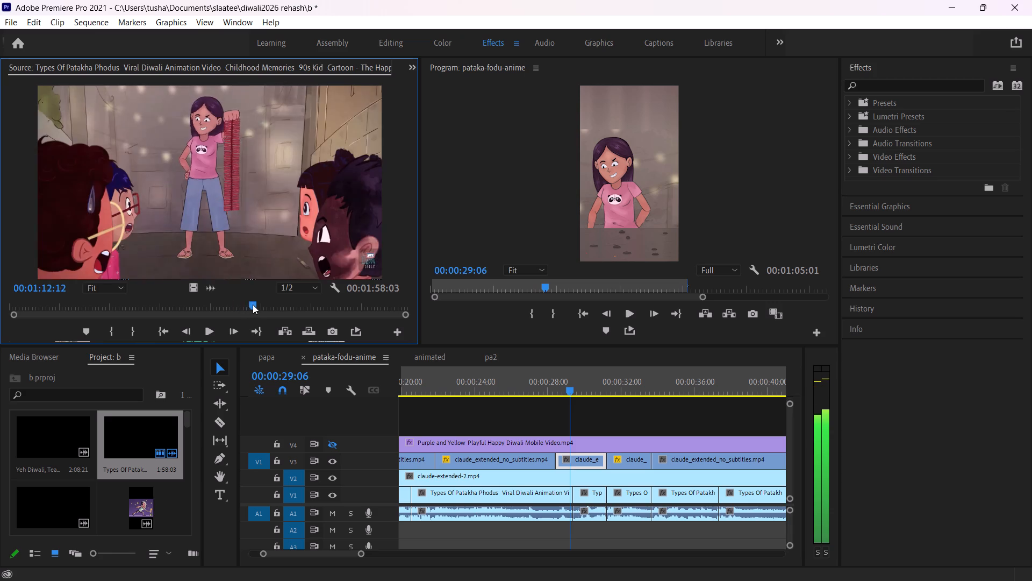
left_click_drag(253, 304, 234, 300)
key("space")
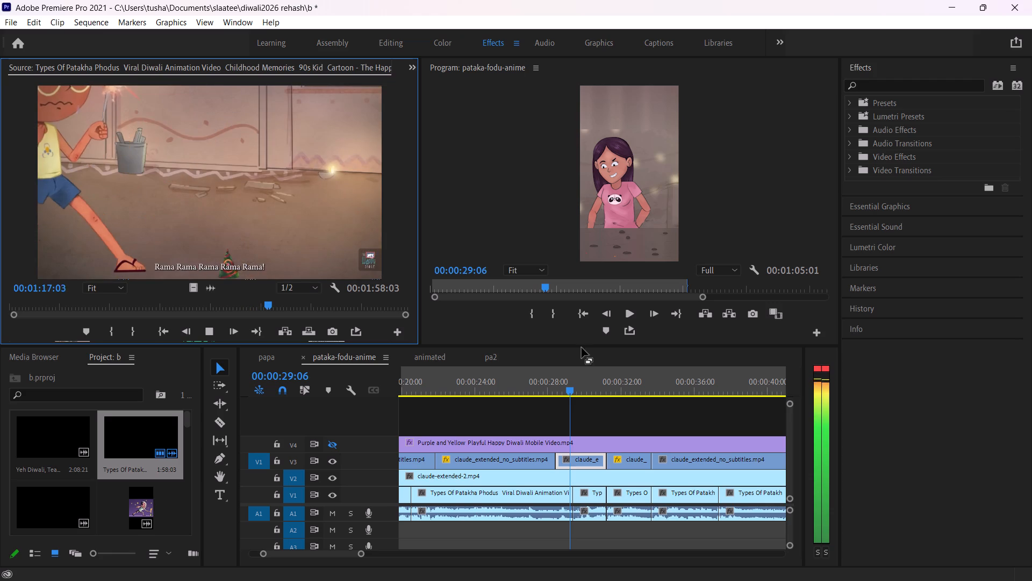
key("space")
Review the pataka-fodu-anime sequence at several points leading up to the girl's scene on V3.
left_click(535, 385)
key("space")
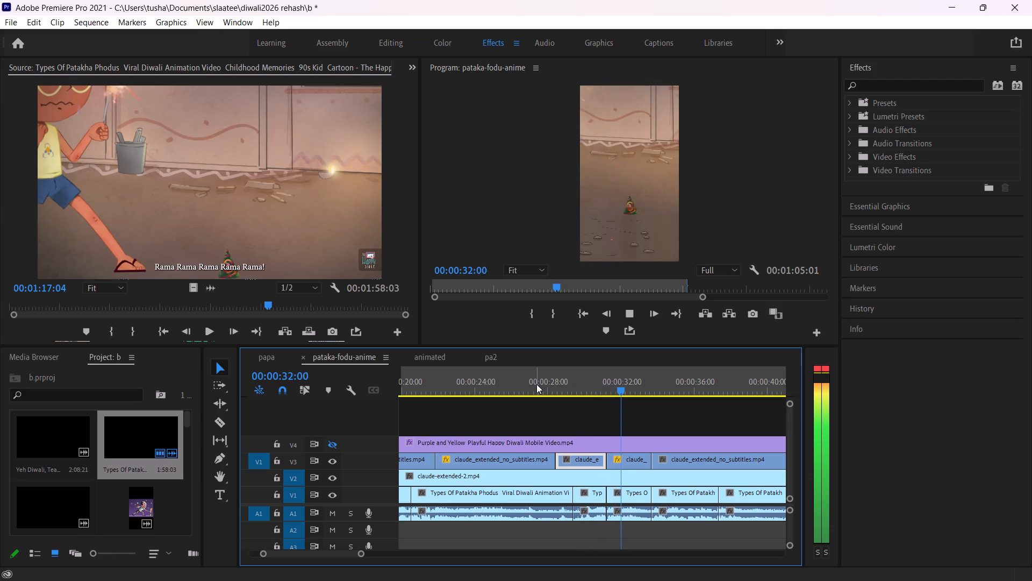
left_click(452, 378)
key("space")
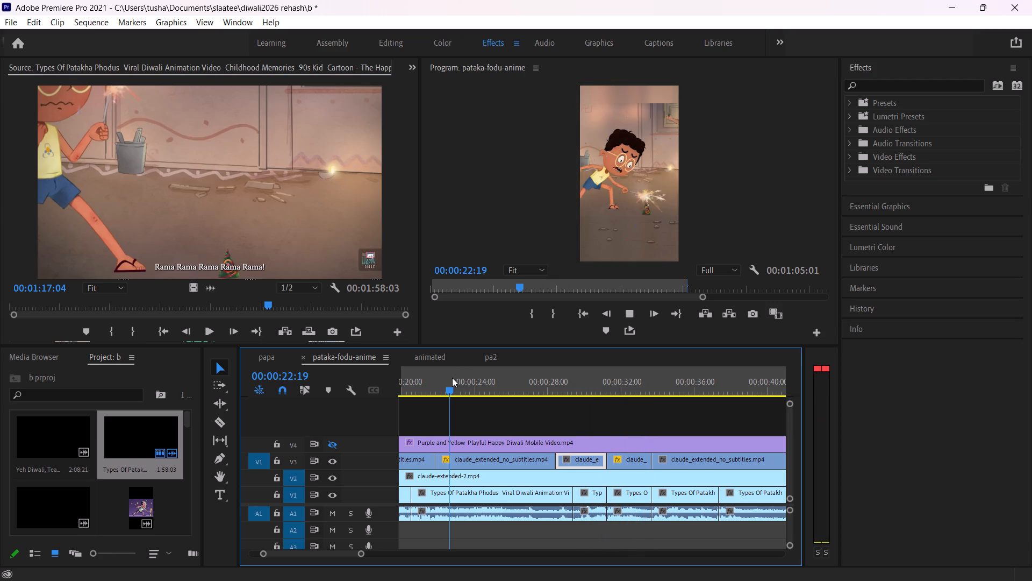
scroll(464, 395, "up", 5)
left_click(448, 380)
key("space")
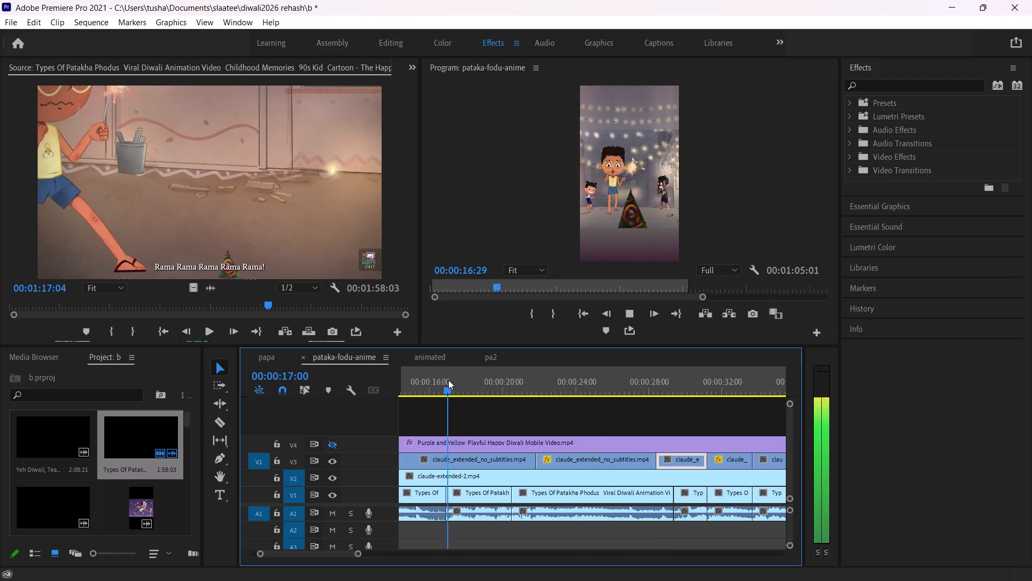
scroll(518, 406, "up", 4)
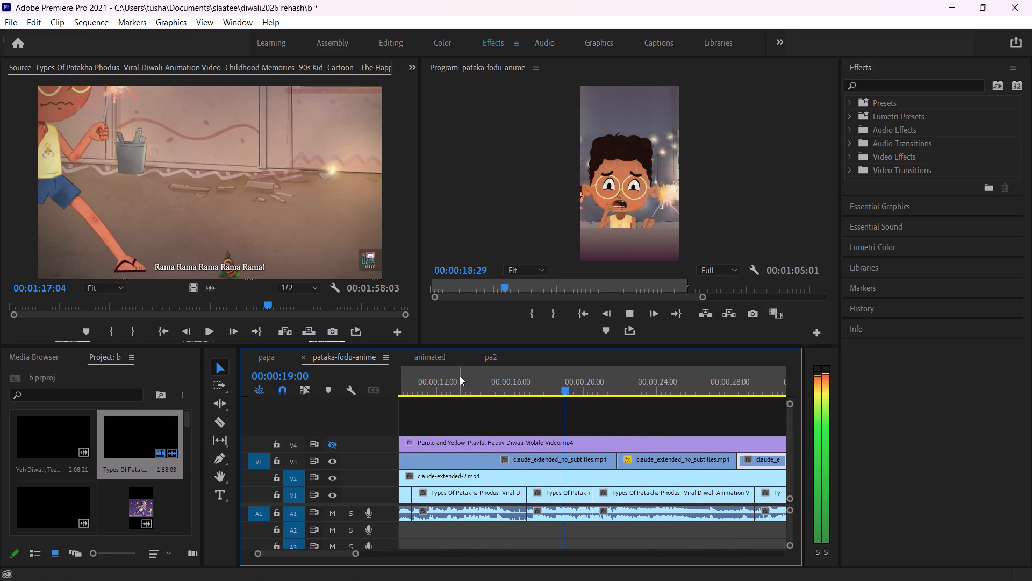
left_click(460, 376)
key("space")
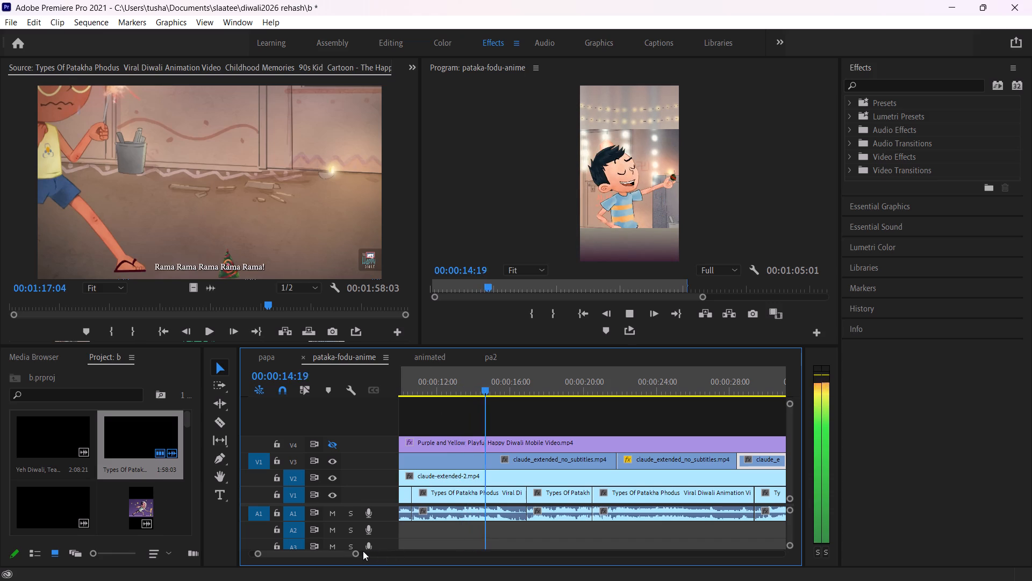
left_click_drag(352, 554, 378, 555)
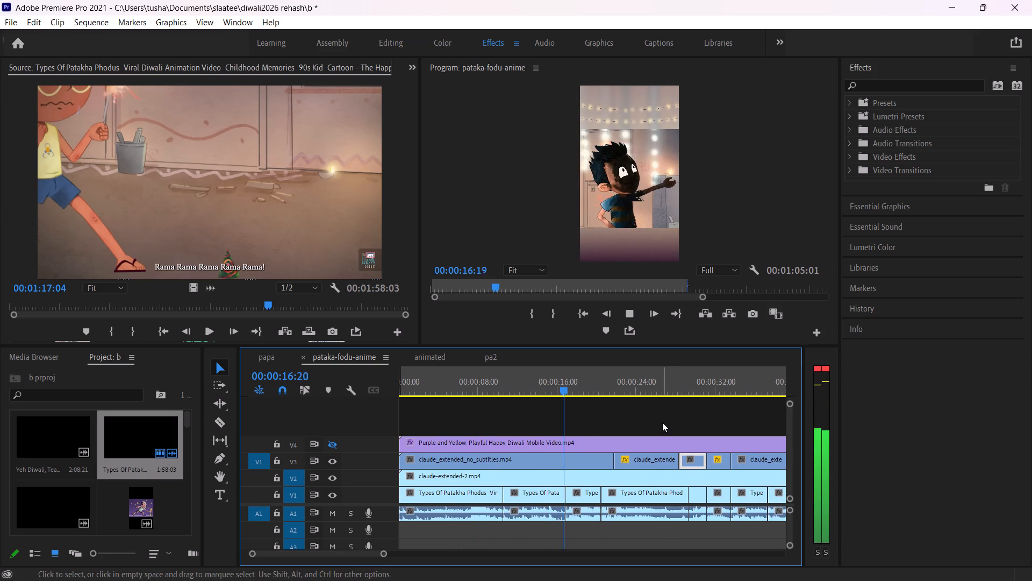
left_click(689, 378)
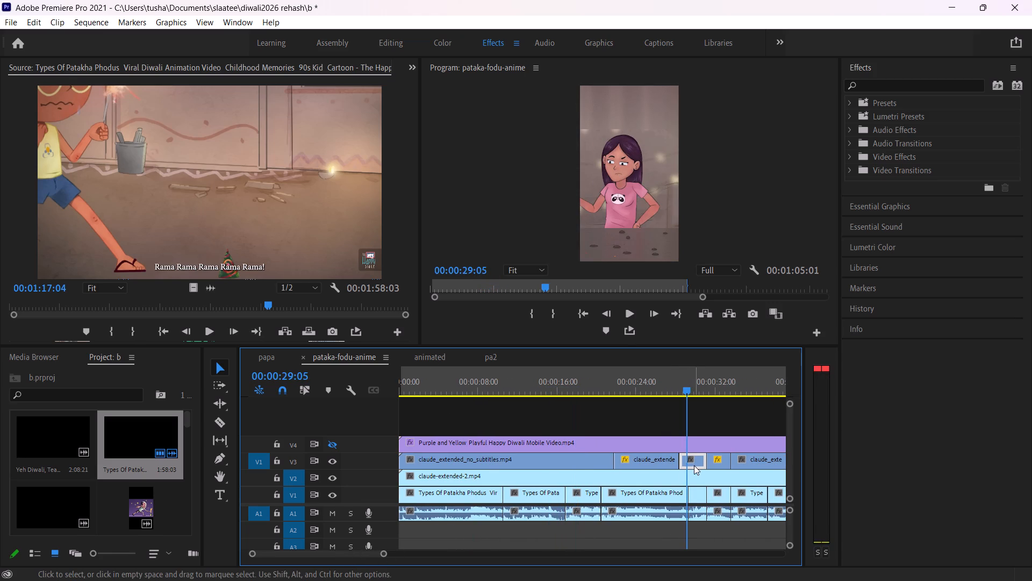
Examine the girl's short claude_extended_no_subtitles.mp4 clip on V3, both in the Source monitor and in the sequence.
double_click(693, 458)
key("space")
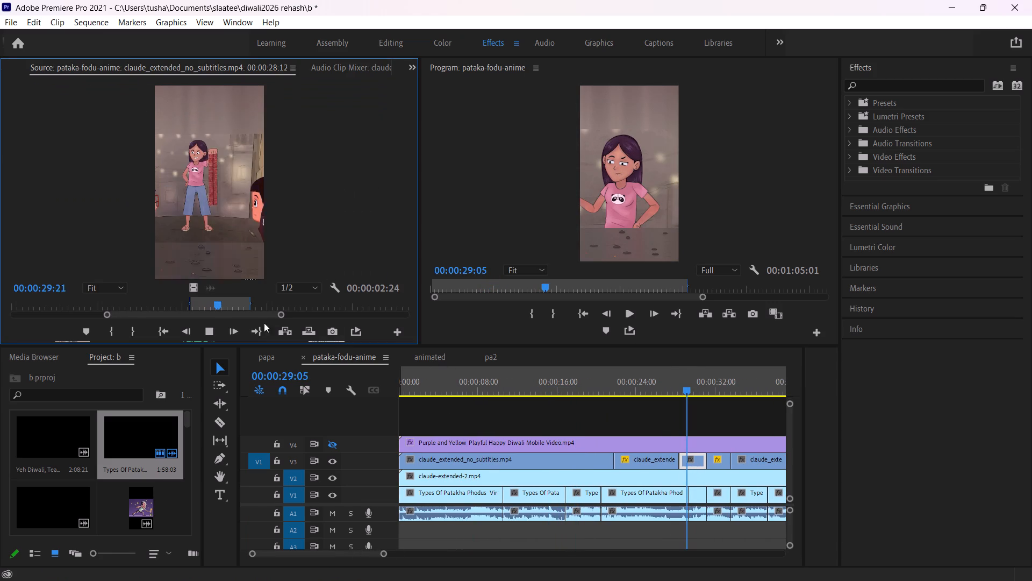
left_click(175, 302)
key("space")
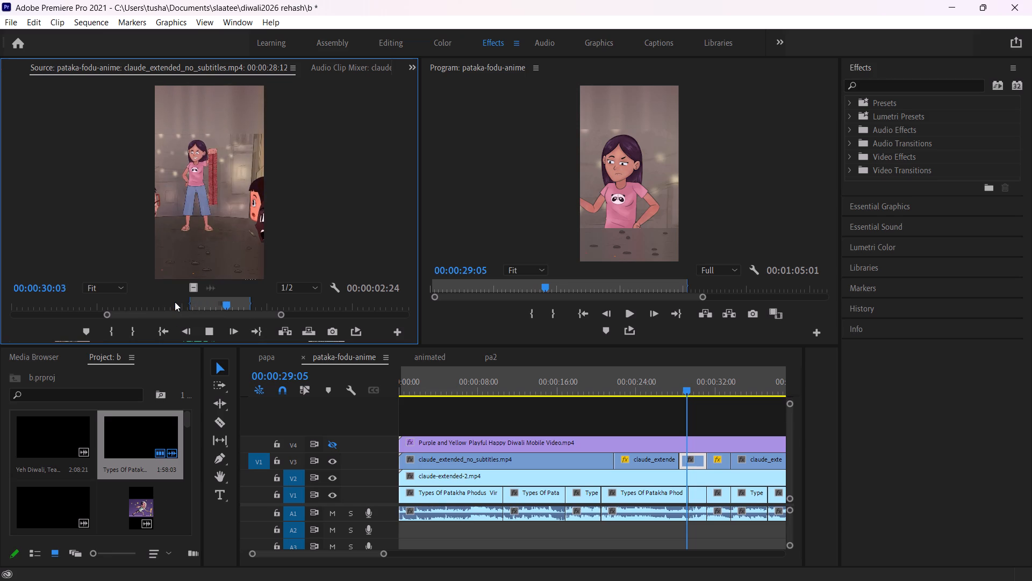
key("space")
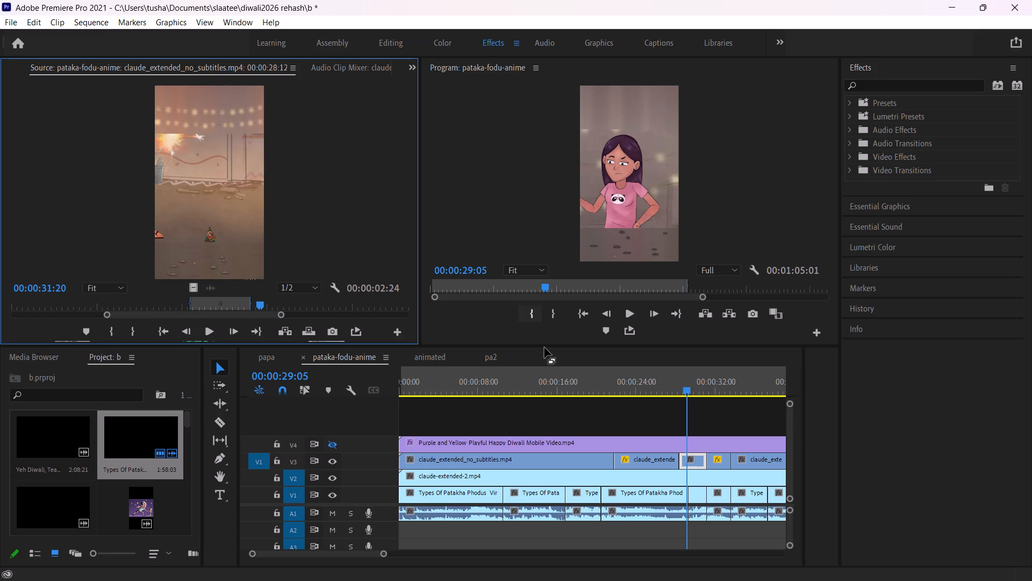
left_click(665, 381)
key("space")
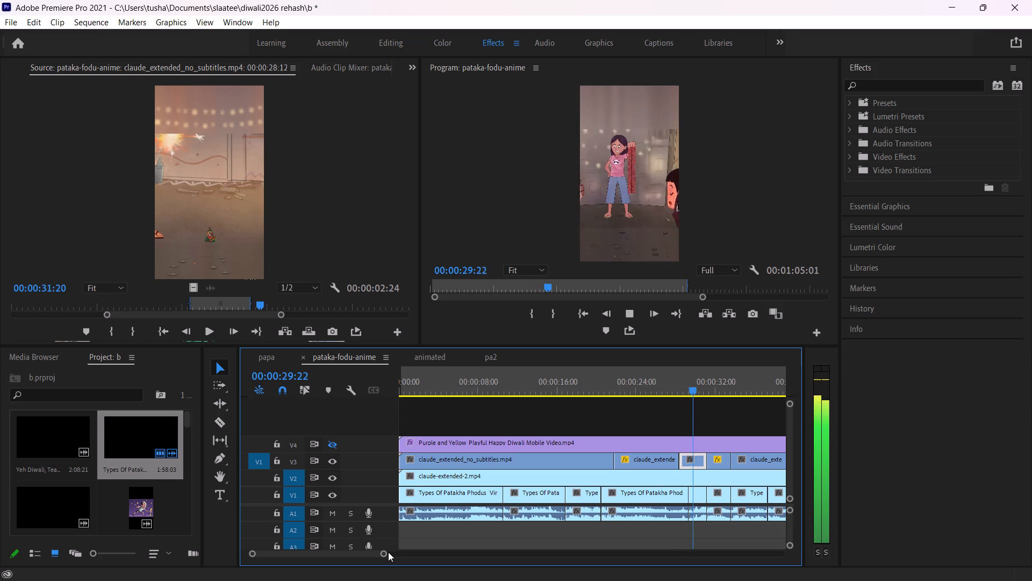
key("space")
Open the Types Of Patakha Phodus clip in the Source monitor and set an In point ahead of the scene where the girl holds the firecracker string.
double_click(140, 442)
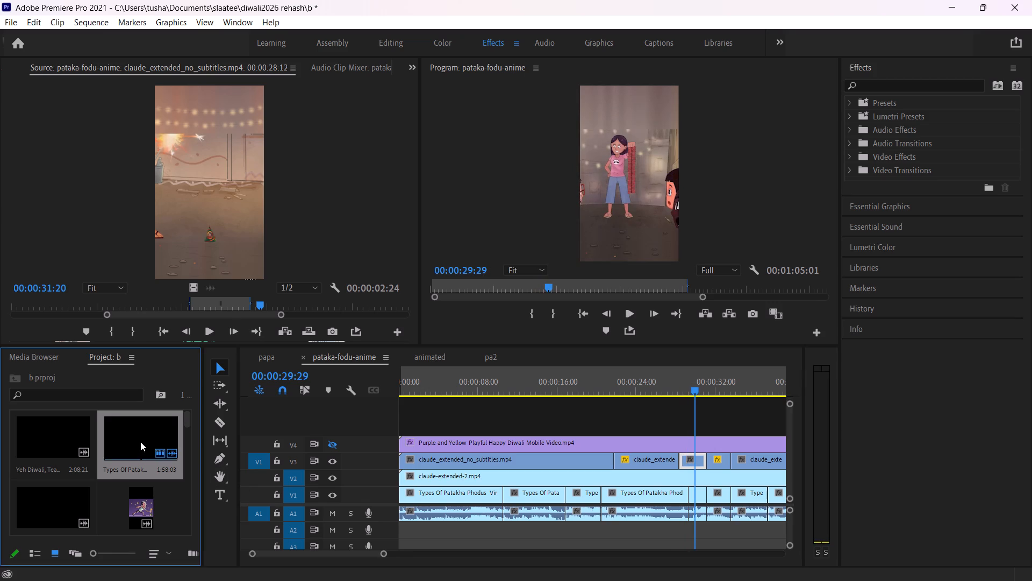
key("space")
left_click(157, 301)
key("space")
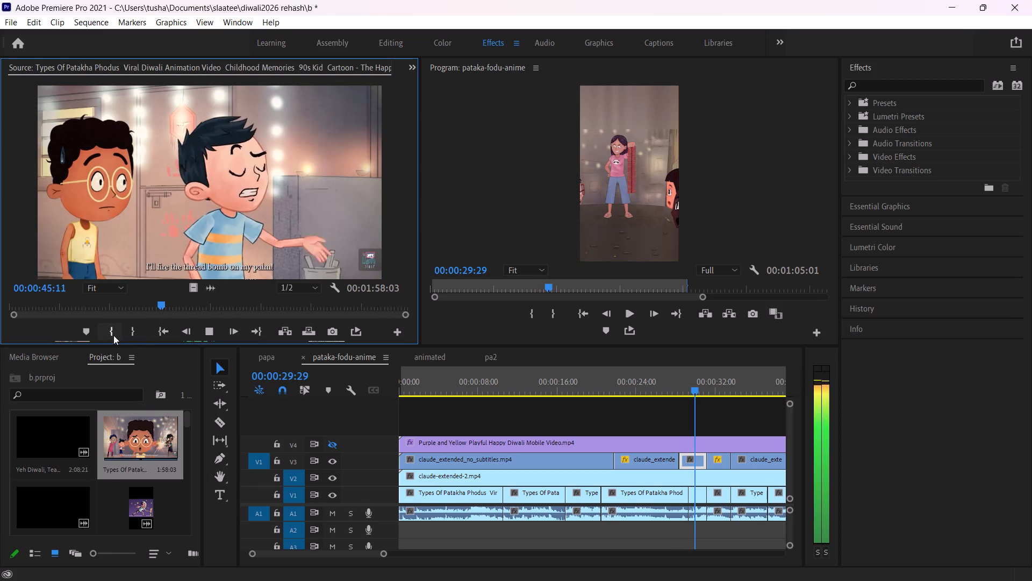
left_click(175, 303)
key("space")
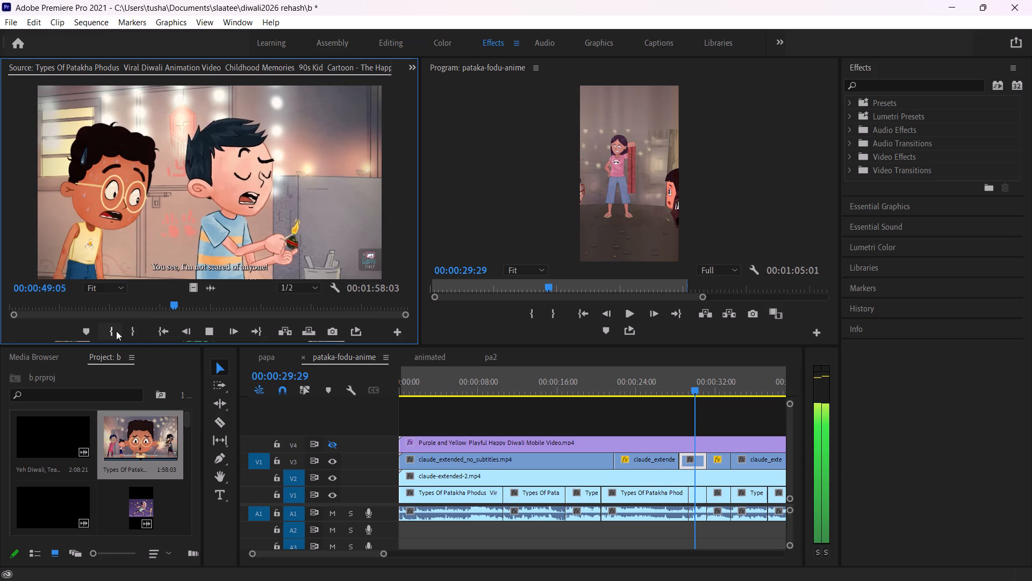
left_click_drag(197, 308, 202, 307)
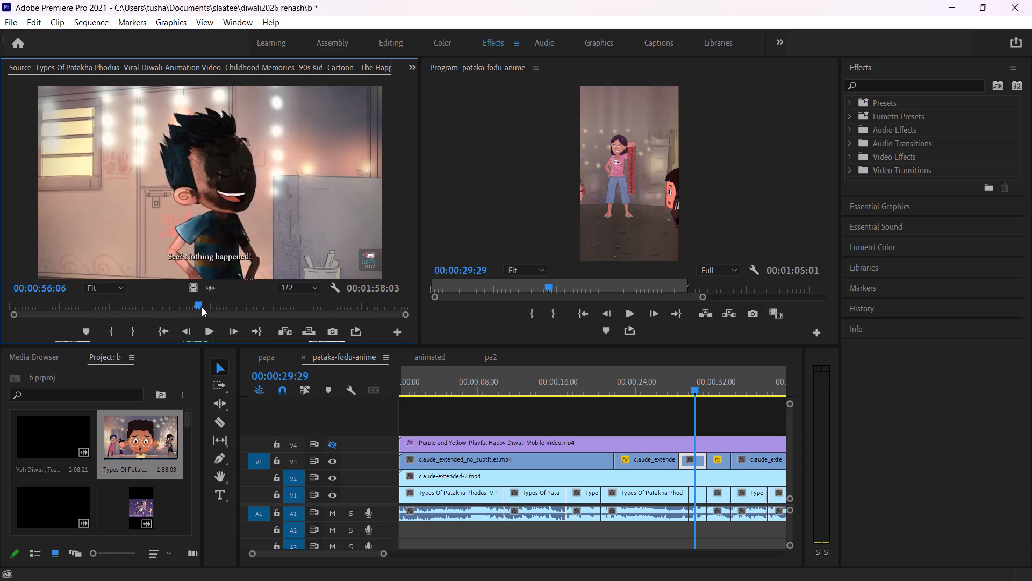
left_click_drag(202, 307, 234, 309)
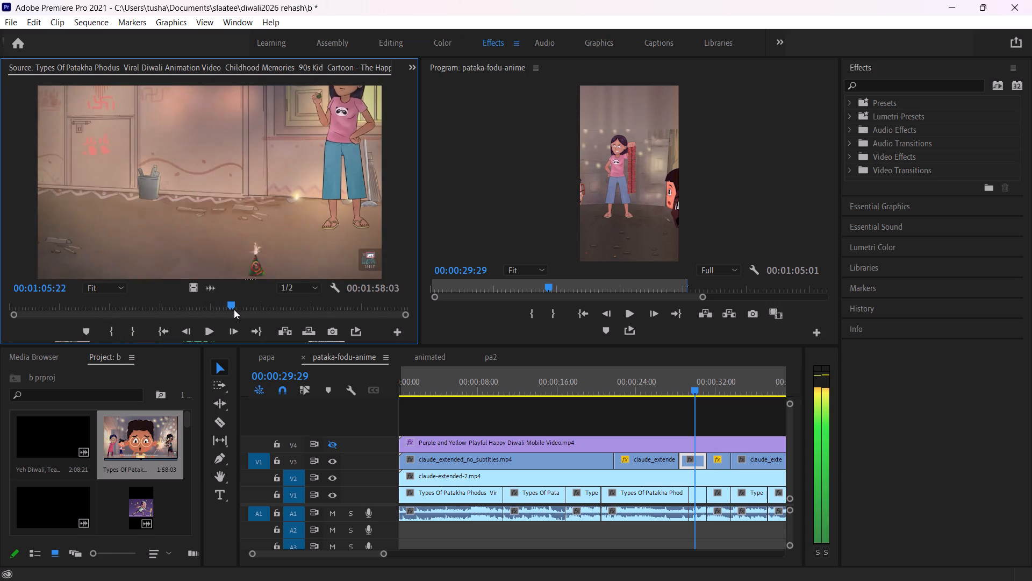
left_click_drag(234, 309, 238, 309)
left_click(112, 333)
Move the source clip's In point to about 00:01:12:17 and set its Out point at 00:01:16:02 for the girl's scene.
key("space")
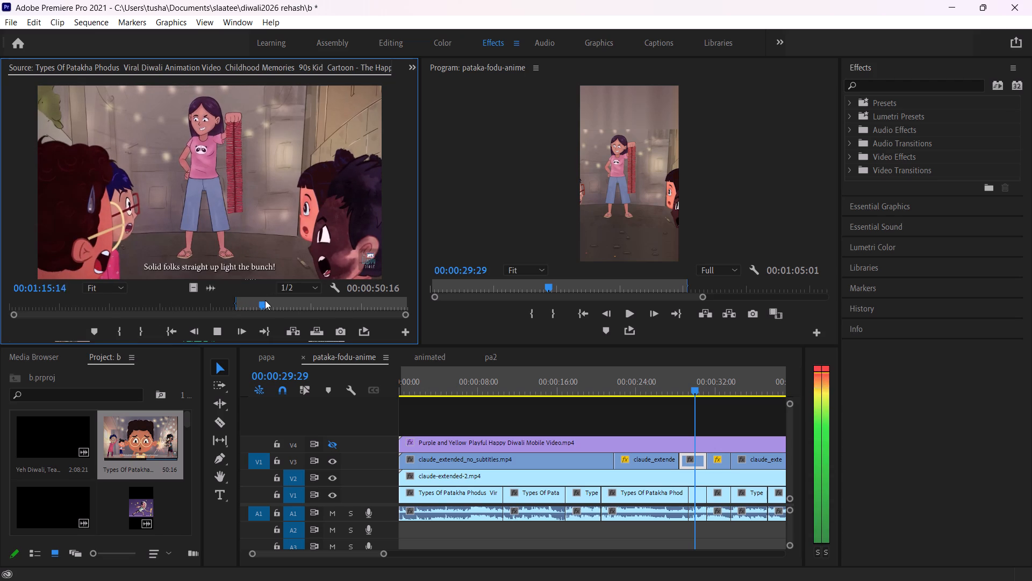
key("space")
left_click_drag(238, 304, 255, 312)
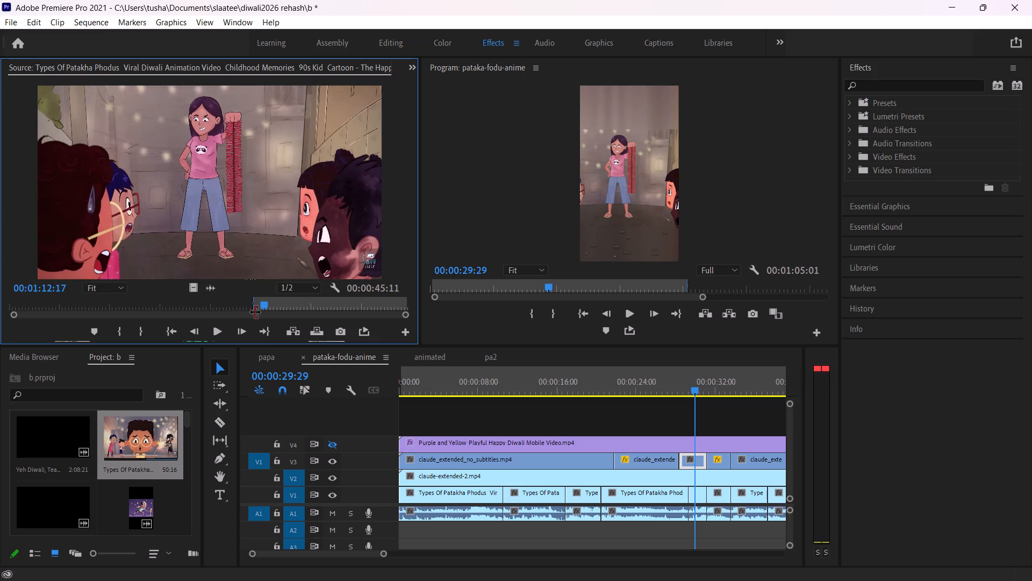
left_click_drag(255, 312, 255, 312)
key("space")
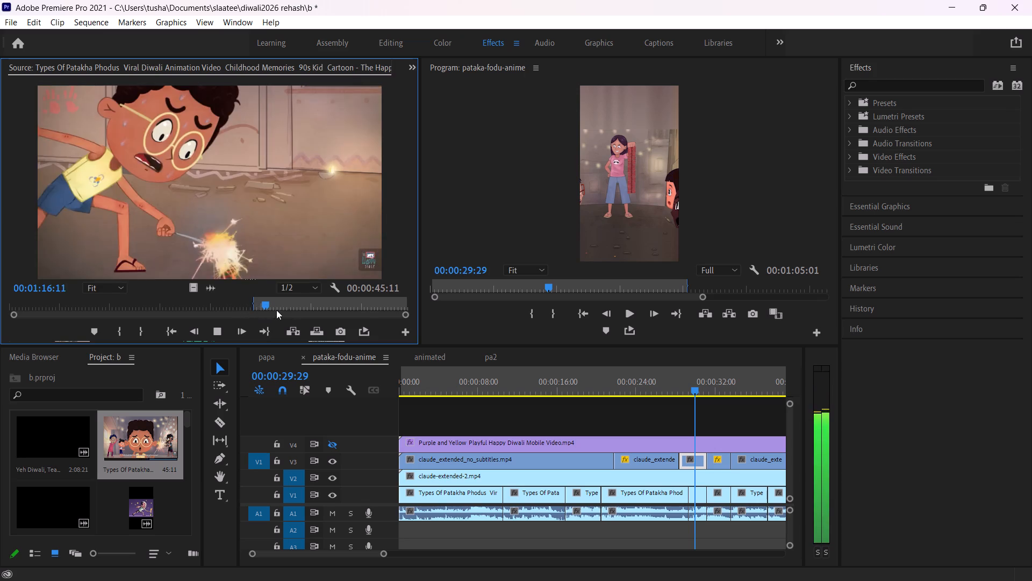
left_click_drag(271, 303, 247, 306)
key("space")
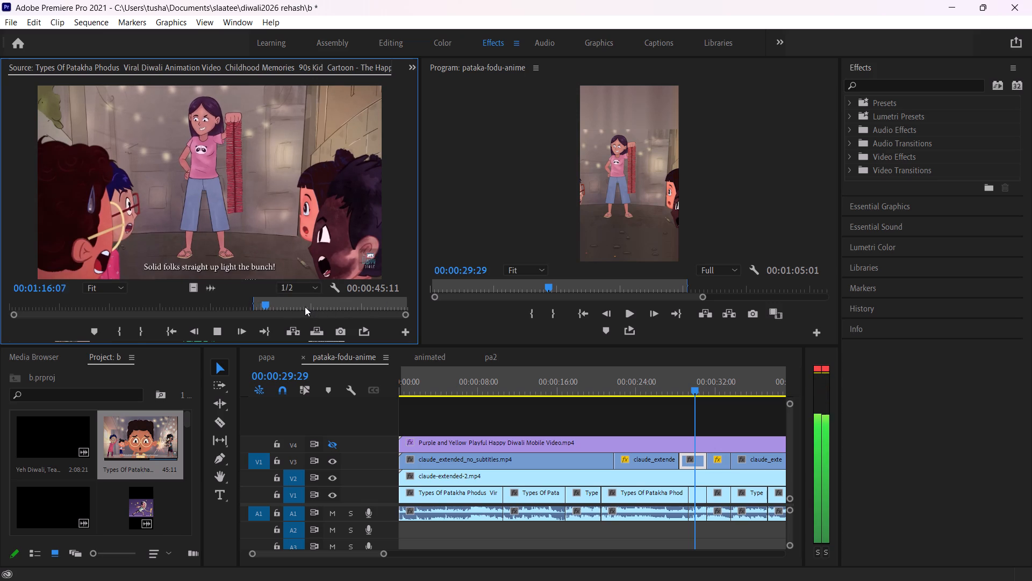
key("space")
left_click(269, 303)
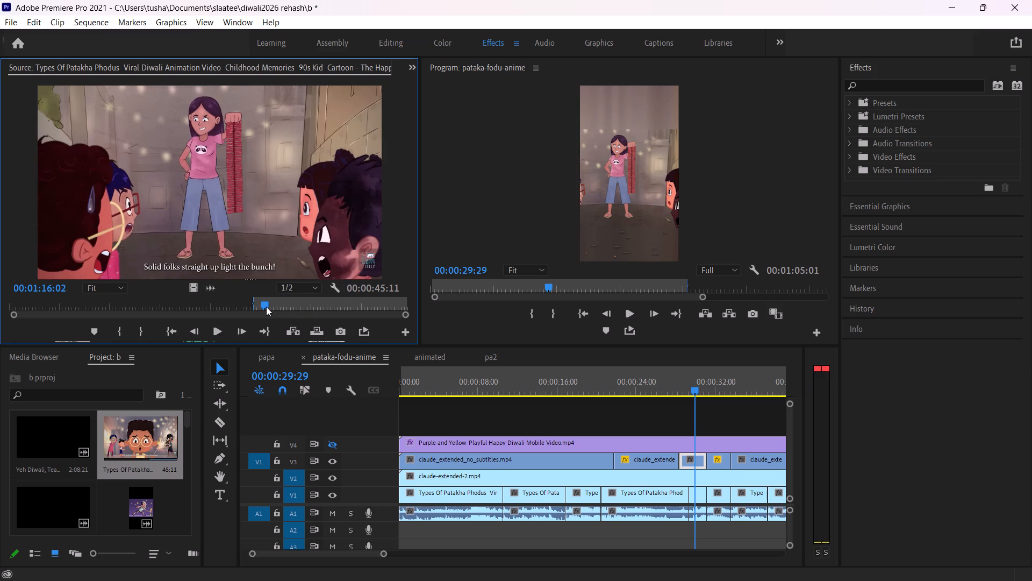
left_click(147, 332)
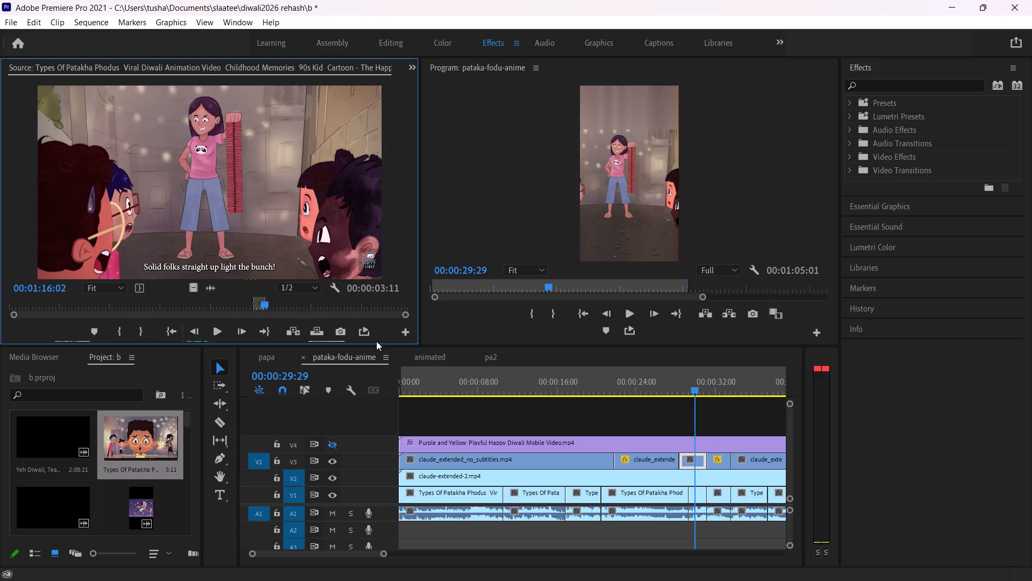
Split the Purple and Yellow Playful Happy Diwali clip on V4 where the girl's short V3 clip ends.
left_click(675, 381)
key("space")
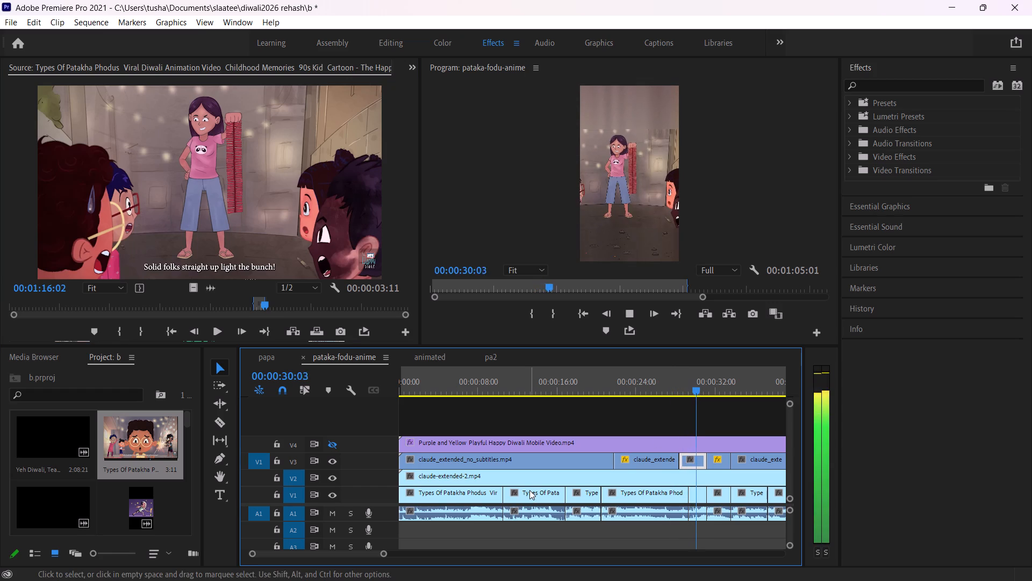
key("space")
left_click_drag(383, 552, 360, 544)
key("space")
key("space")
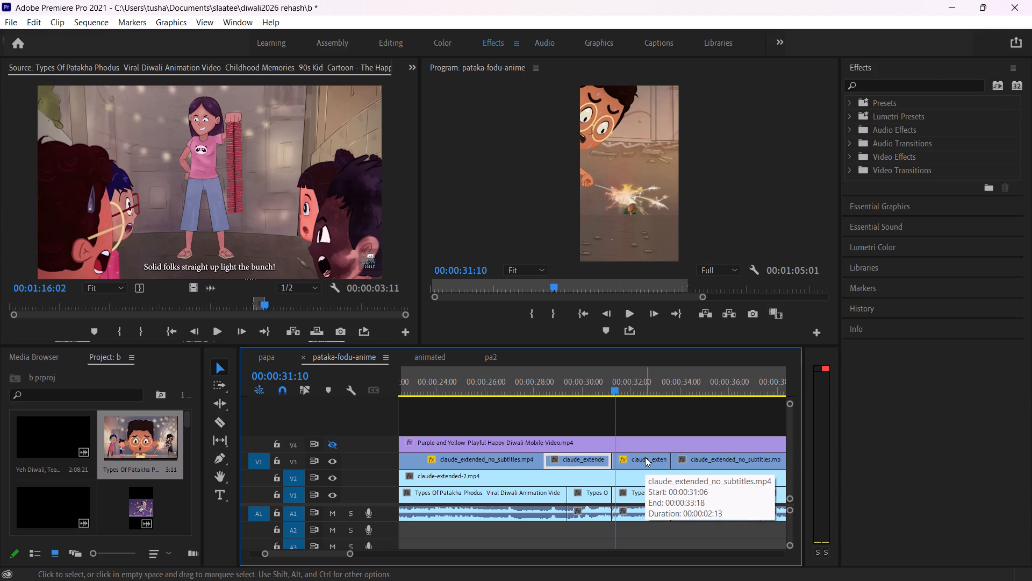
key("c")
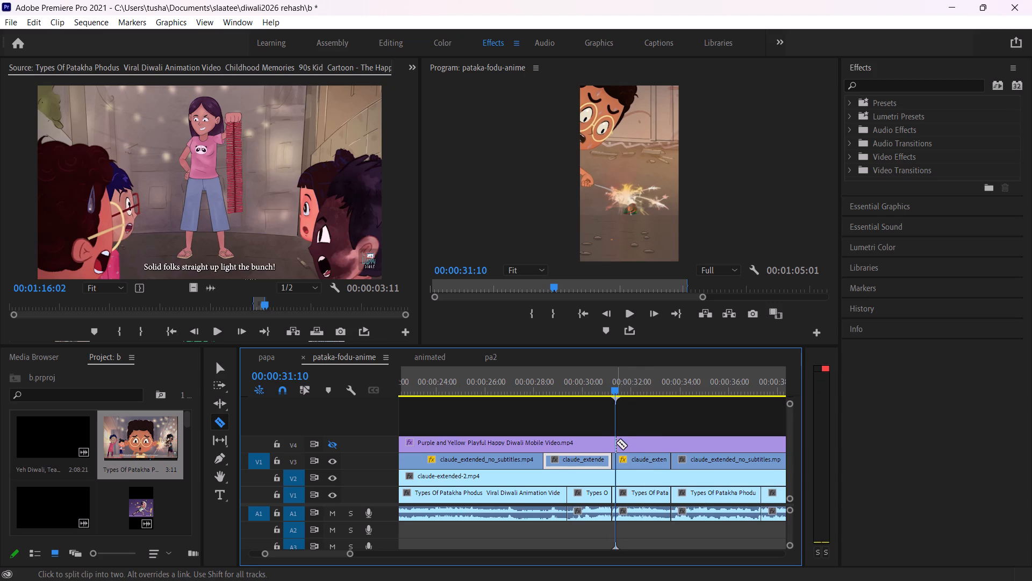
left_click(611, 442)
key("v")
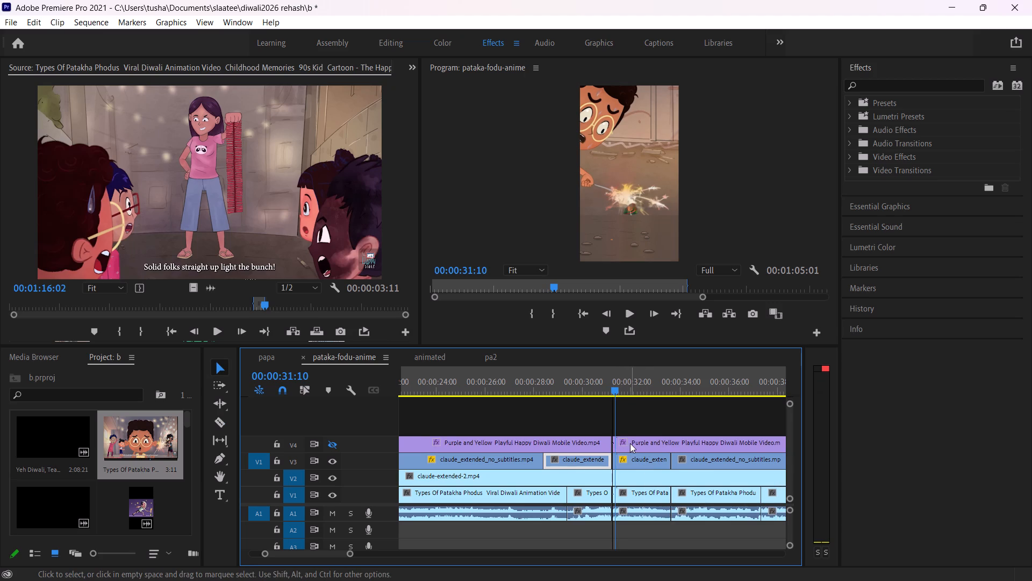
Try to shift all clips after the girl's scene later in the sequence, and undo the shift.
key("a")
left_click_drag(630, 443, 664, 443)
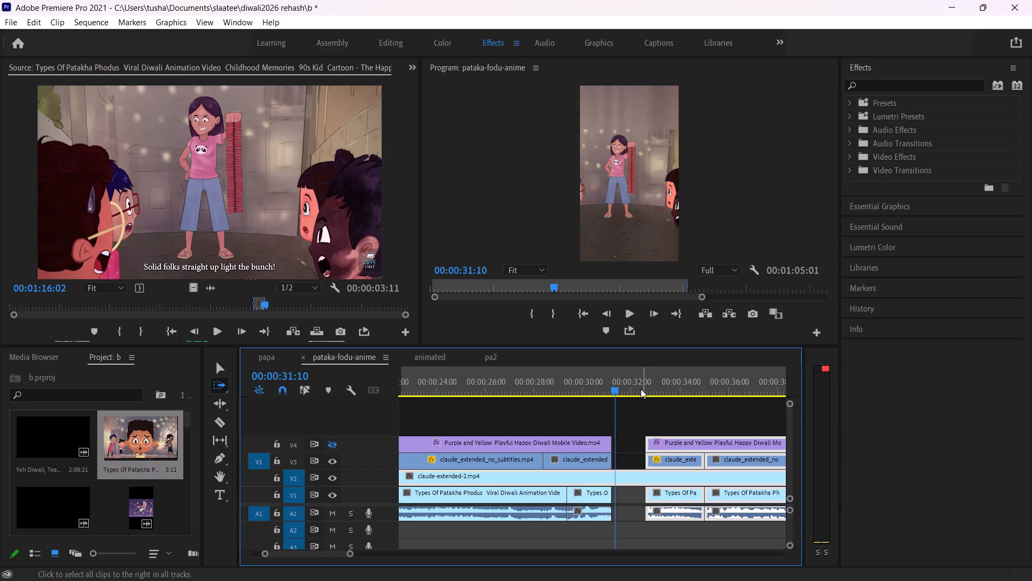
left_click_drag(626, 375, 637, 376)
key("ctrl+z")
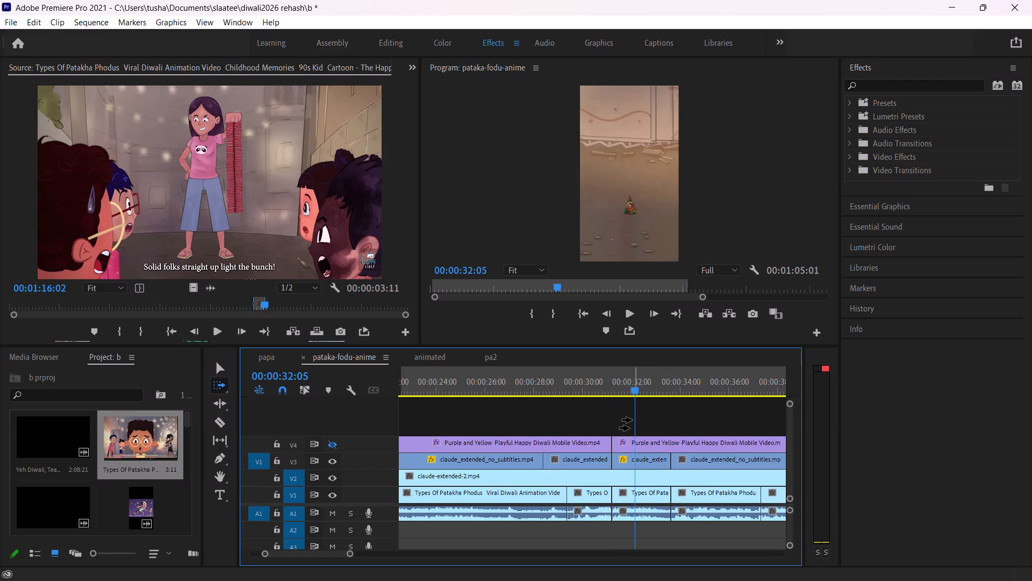
Split claude-extended-2.mp4 on V2 at the end of the girl's V3 clip, in line with the V4 cut.
key("c")
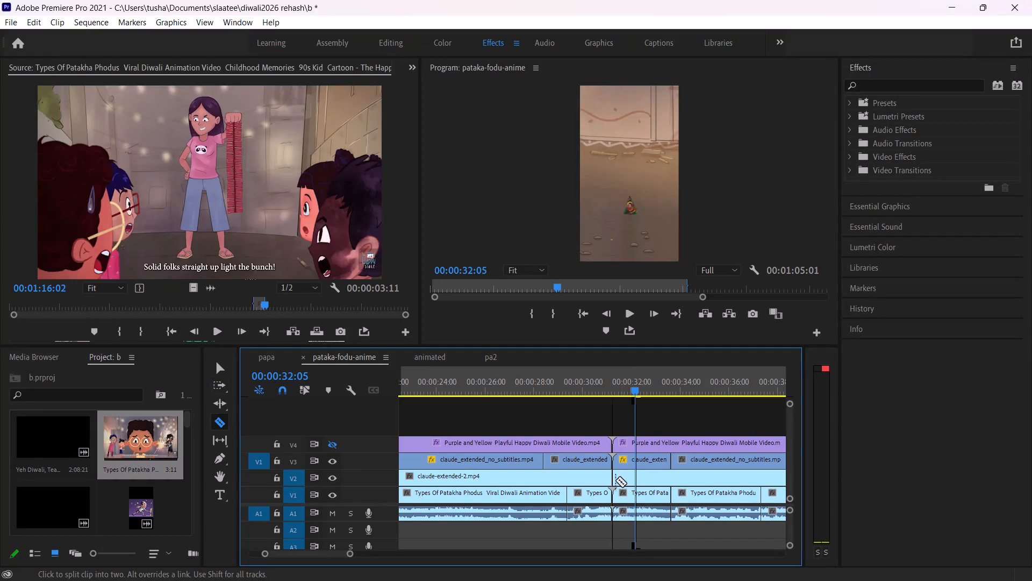
left_click(612, 477)
key("v")
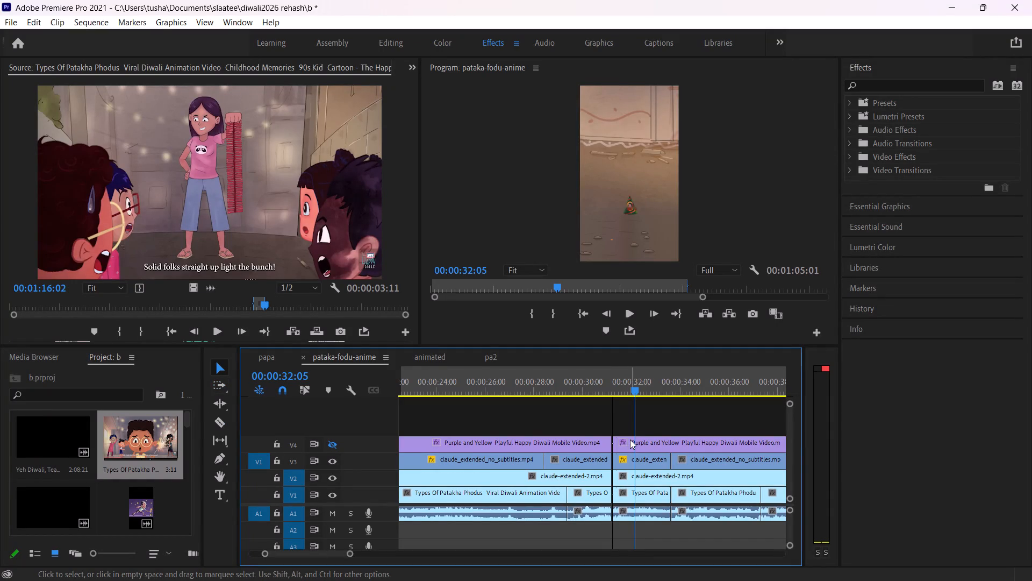
Move all clips after the cut about 2.5 seconds later on every track to open a gap following the girl's scene.
key("a")
left_click_drag(632, 442, 648, 442)
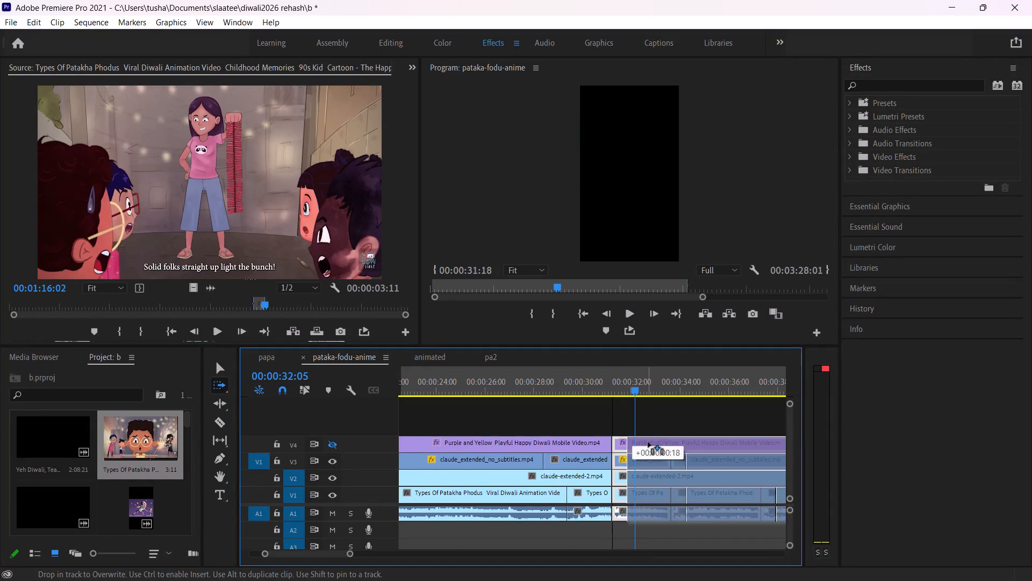
left_click_drag(648, 442, 684, 441)
Place the marked Types Of Patakha Phodus range on a new V5 track, starting at the end of the girl's existing clip.
left_click_drag(613, 386, 612, 386)
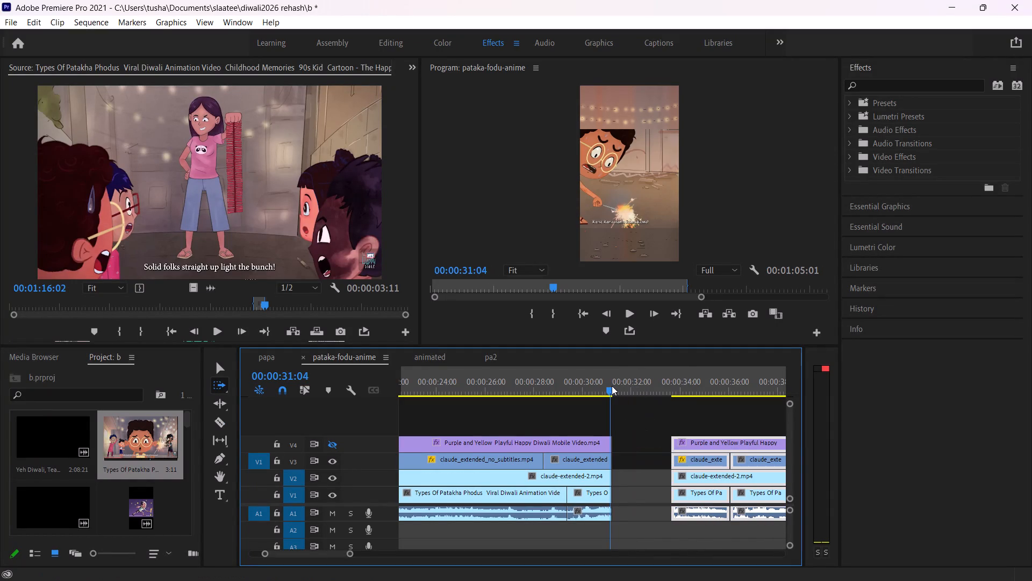
left_click_drag(612, 386, 613, 382)
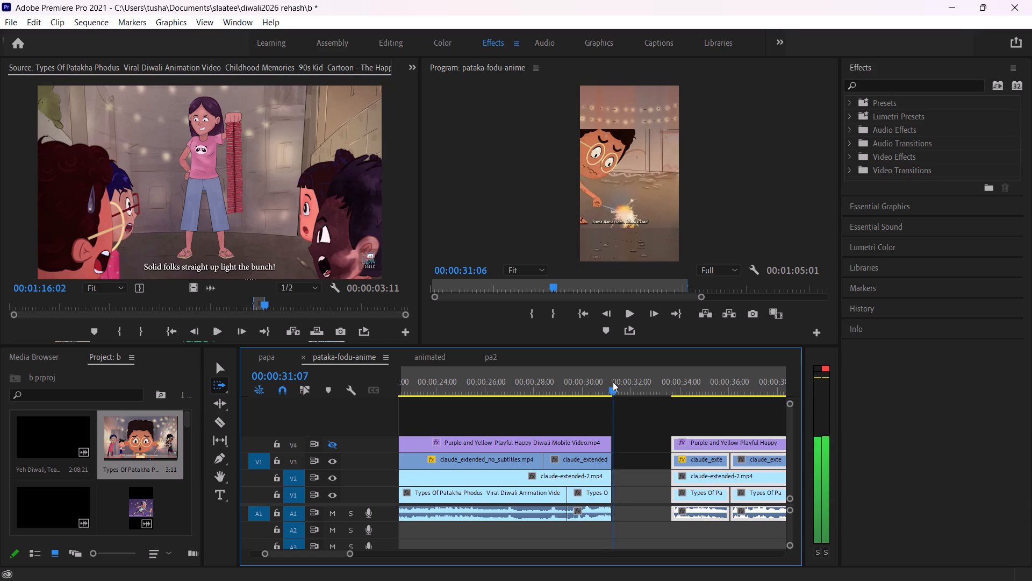
left_click_drag(613, 382, 606, 369)
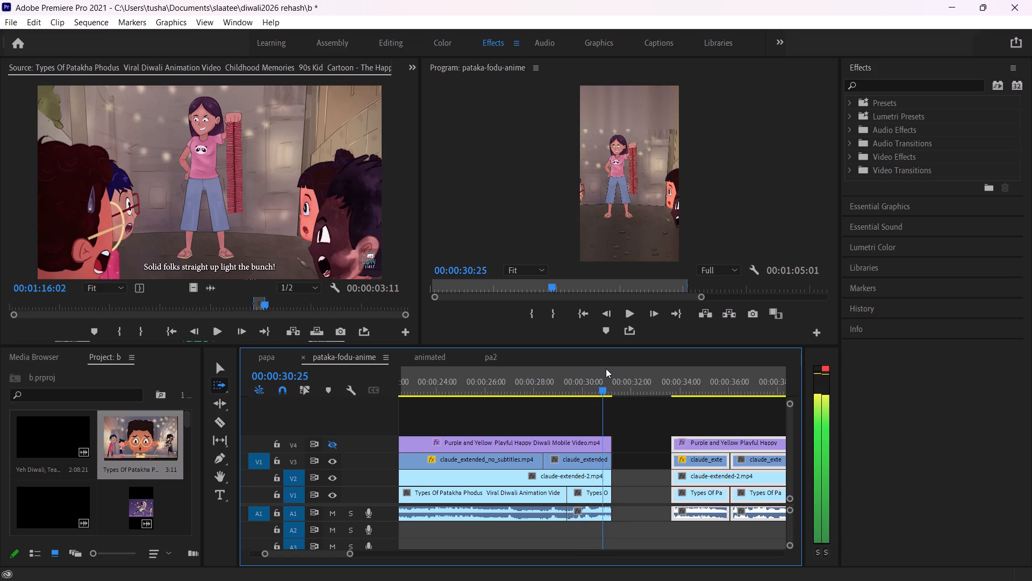
left_click_drag(606, 369, 608, 369)
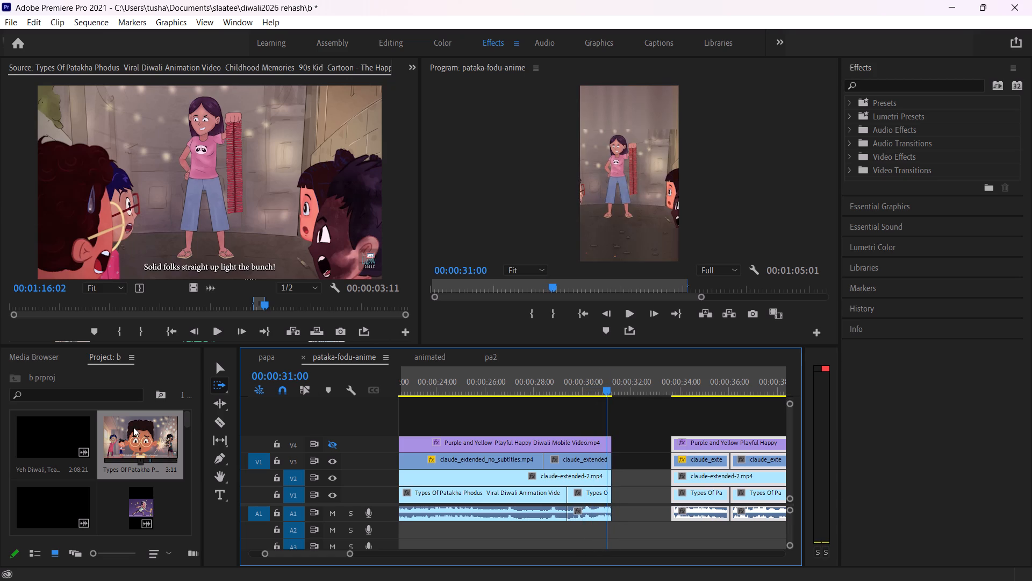
left_click_drag(138, 428, 619, 408)
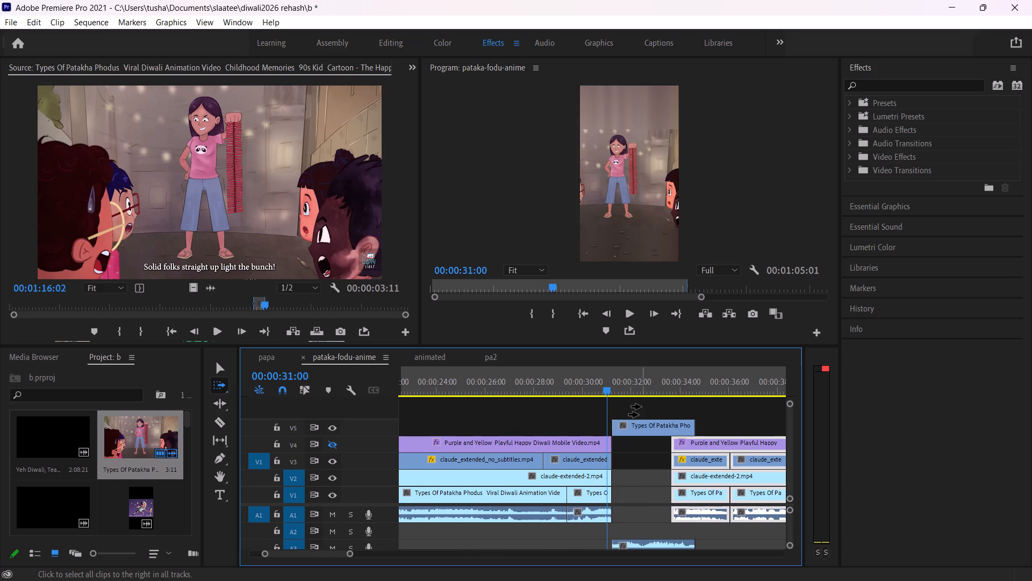
Play across the join to find the matching point, and trim the new V5 clip's video and audio start to 00:00:31:24.
key("space")
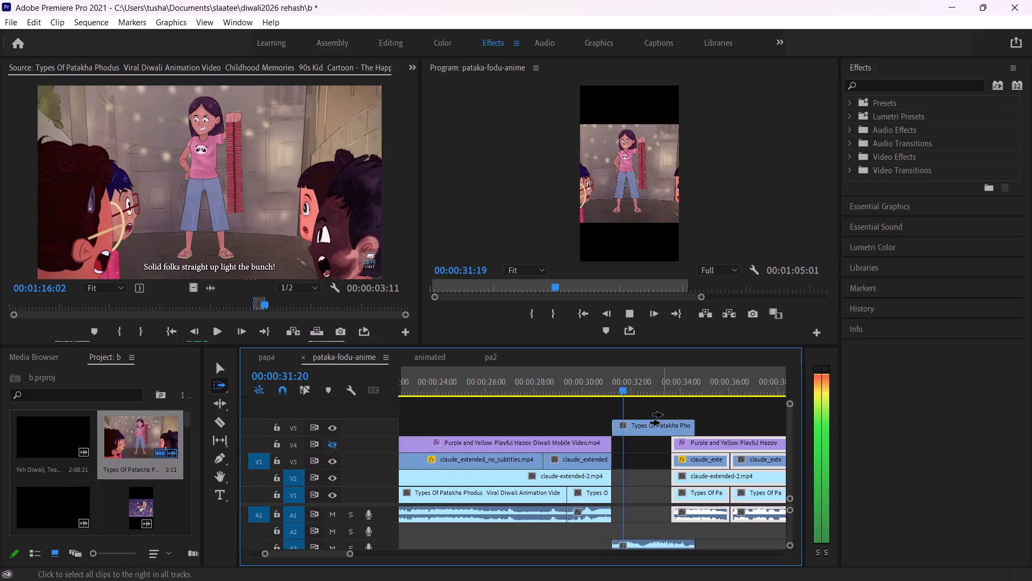
key("space")
left_click(590, 374)
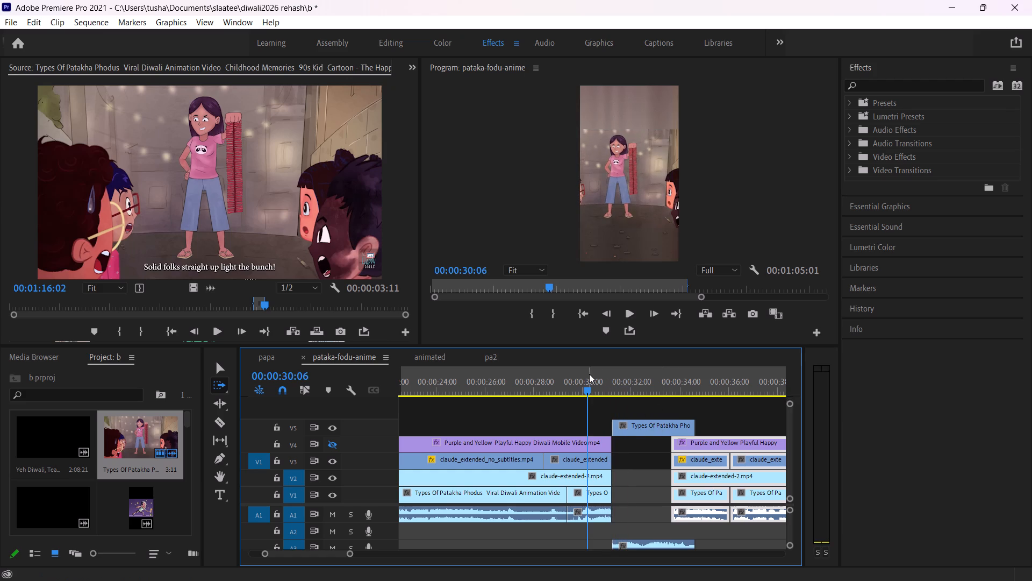
key("space")
key("space")
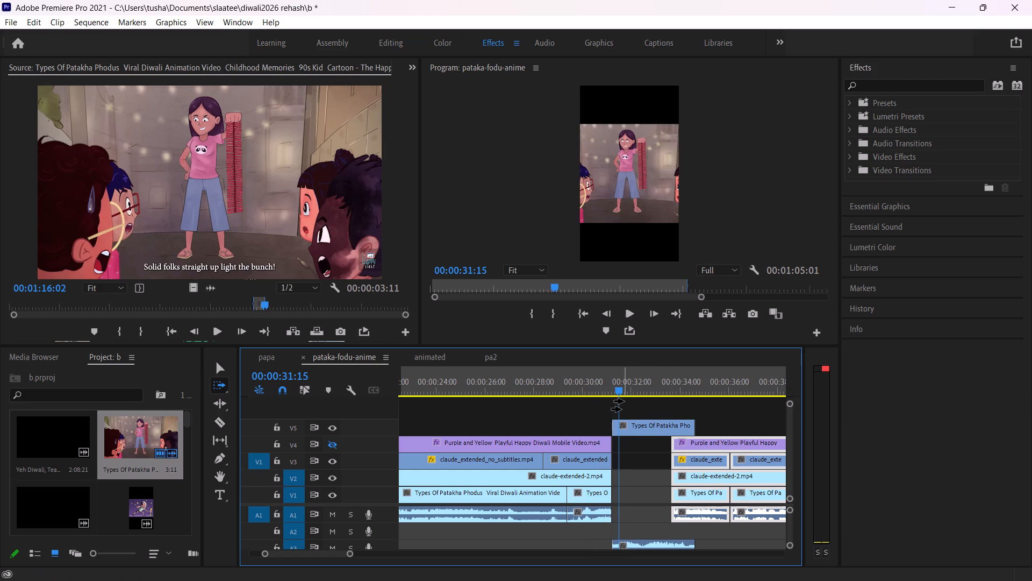
key("space")
key("space")
key("v")
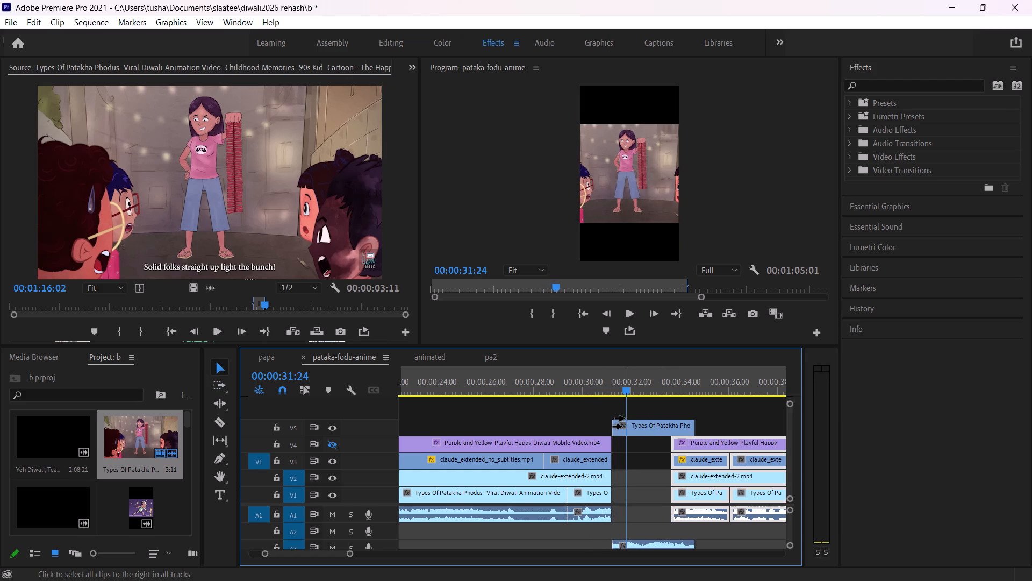
left_click_drag(614, 426, 630, 434)
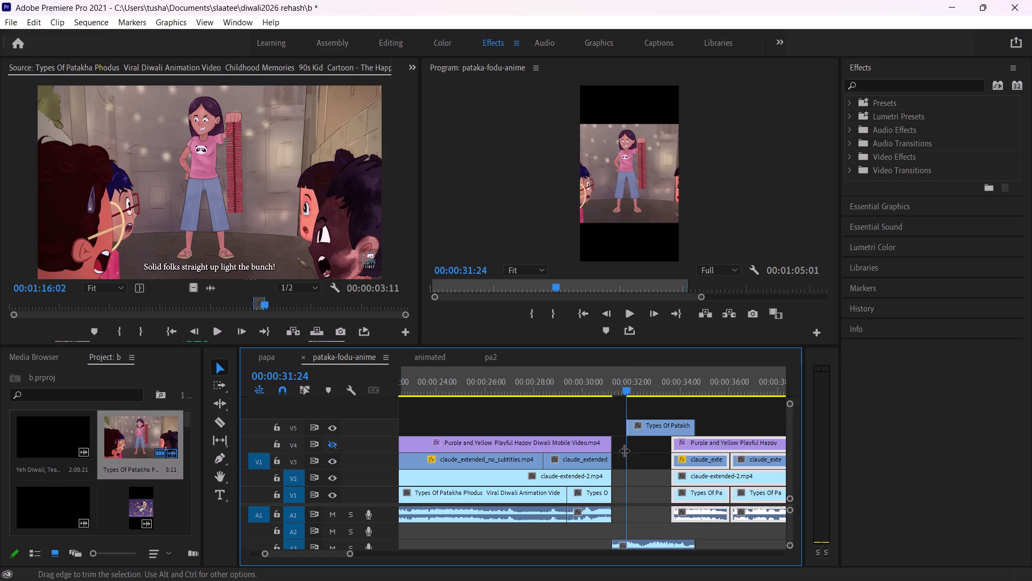
left_click_drag(616, 541, 629, 547)
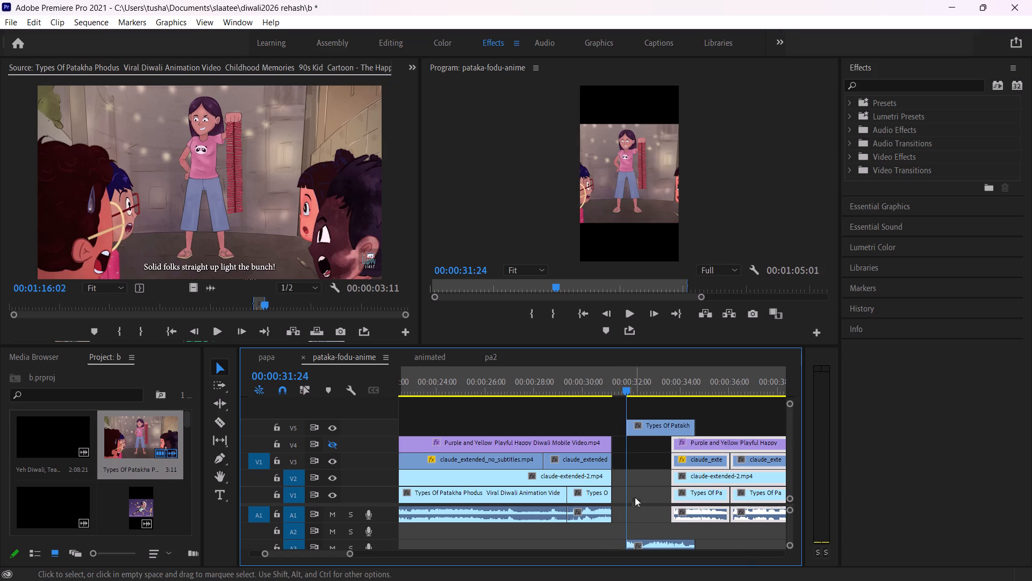
Move the trimmed V5 clip and all later clips back to the end of the girl's existing scene, and play across the join.
left_click_drag(640, 423, 628, 424)
key("ctrl+z")
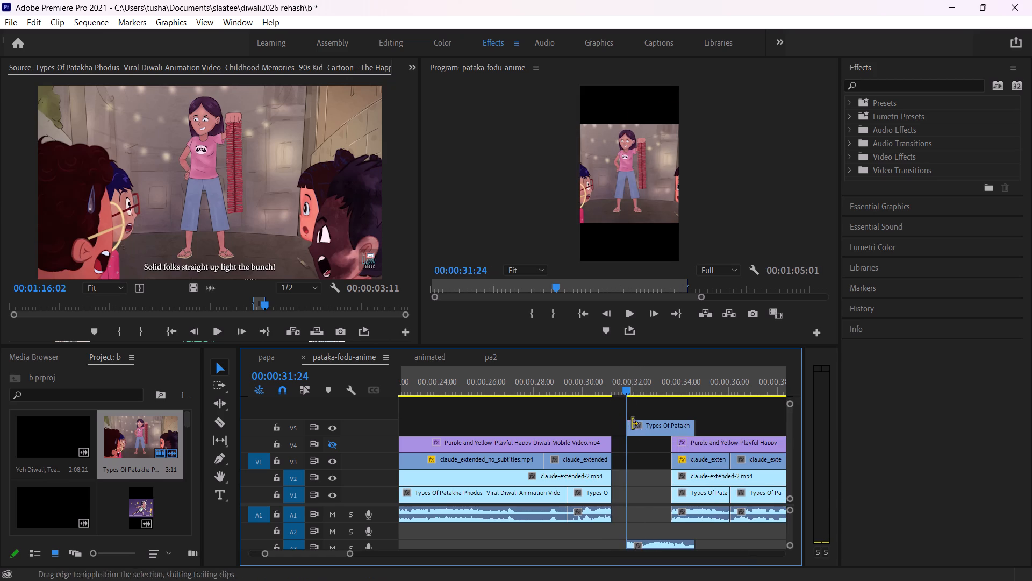
key("a")
left_click_drag(640, 426, 634, 426)
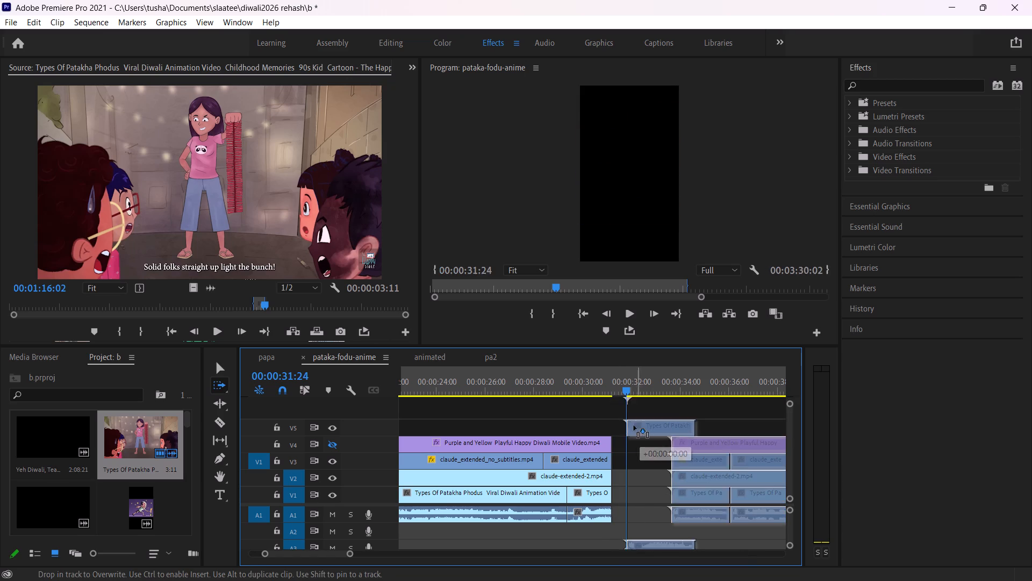
left_click_drag(634, 426, 626, 426)
left_click(605, 385)
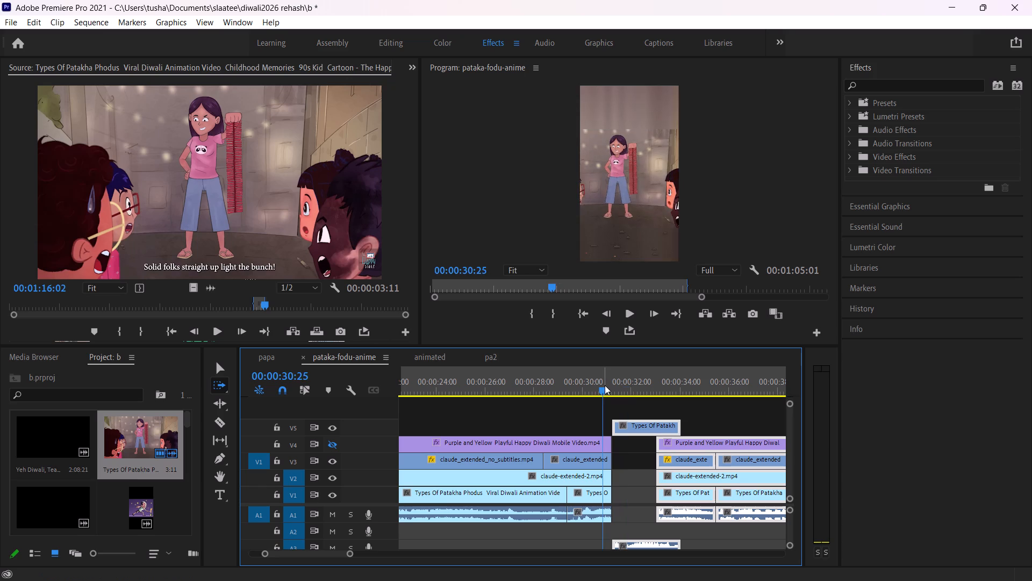
key("space")
key("v")
key("space")
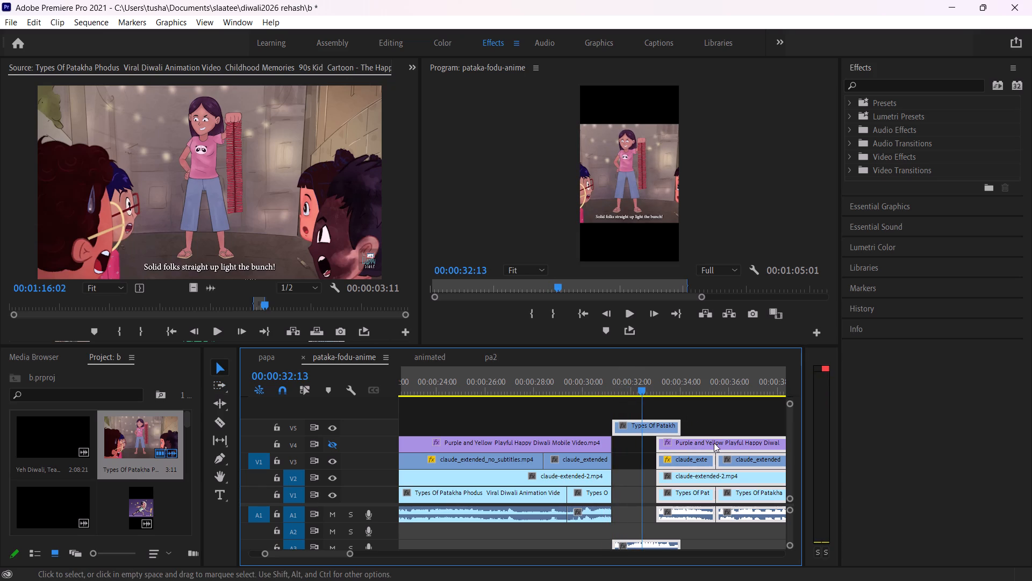
Move all clips after the new V5 clip about 1.9 seconds later, leaving the V5 clip and its audio in place, and play across the gap.
left_click(643, 423, "shift")
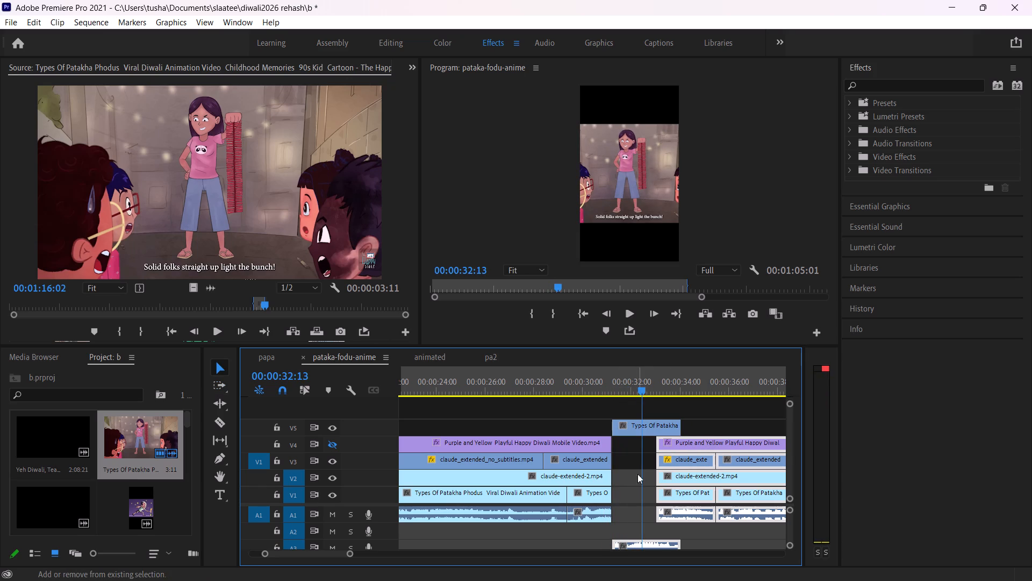
left_click(655, 542, "shift")
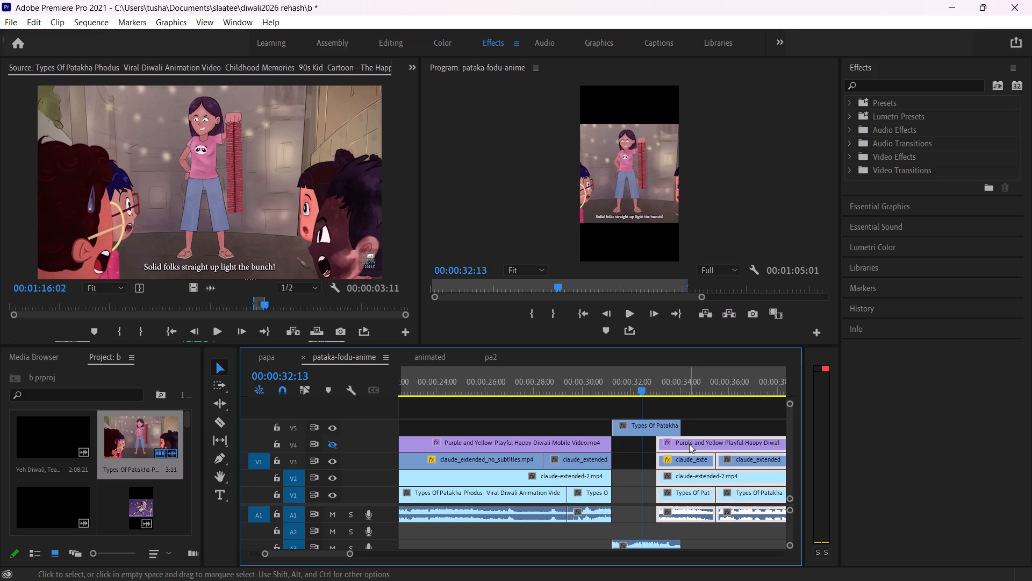
left_click_drag(689, 444, 734, 444)
key("space")
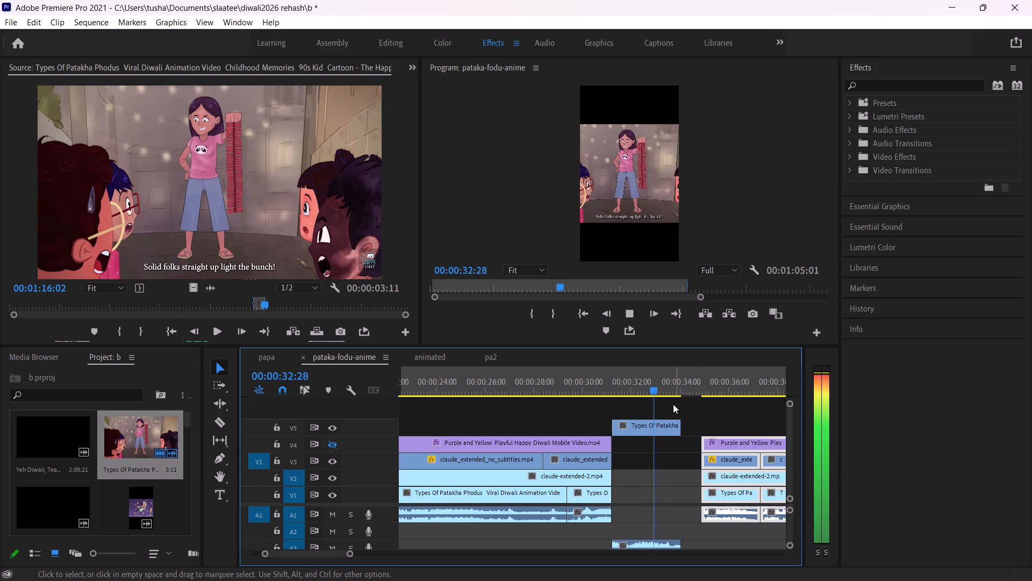
key("space")
key("space")
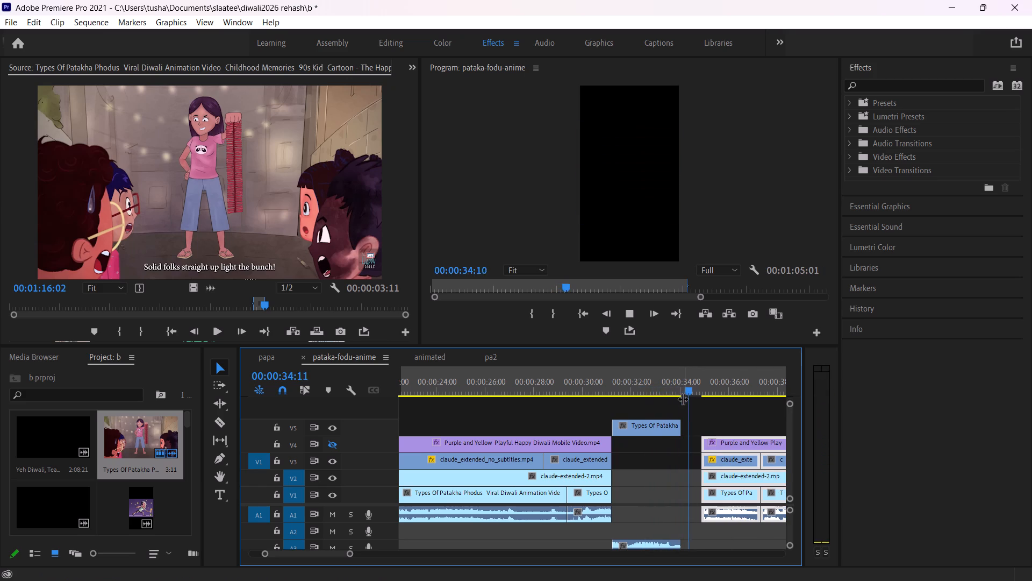
key("space")
left_click(580, 385)
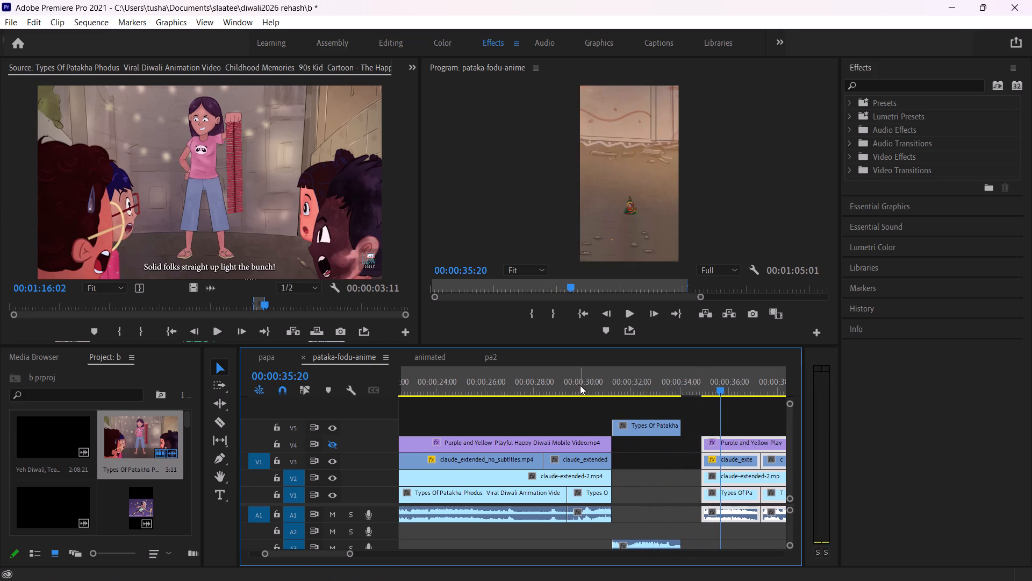
key("space")
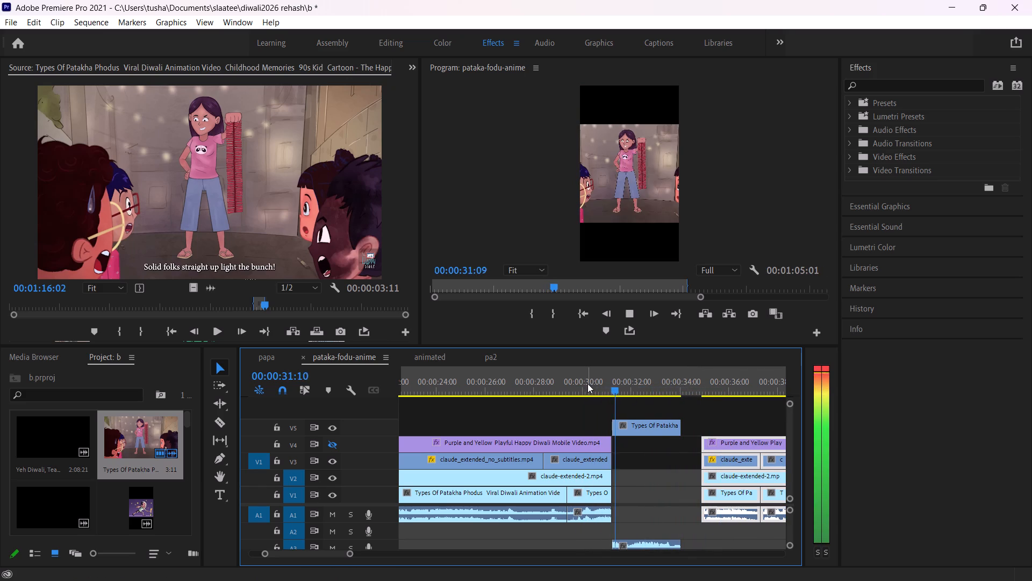
key("space")
left_click(604, 363)
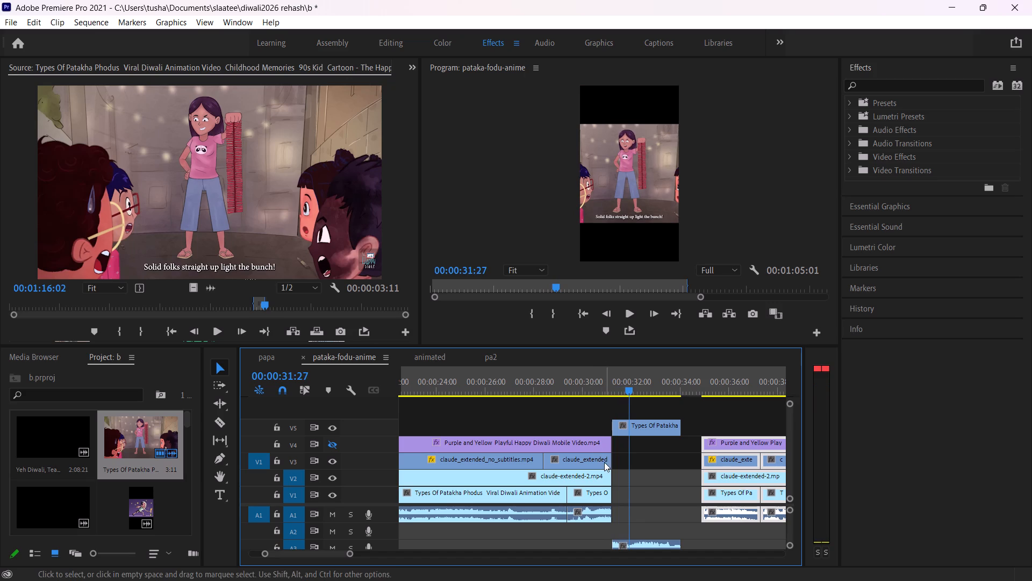
Toggle the V1, V2 and V3 track outputs around 00:00:27:22 to identify the background layer, leaving only V1 of the three hidden.
left_click(596, 478)
left_click(527, 376)
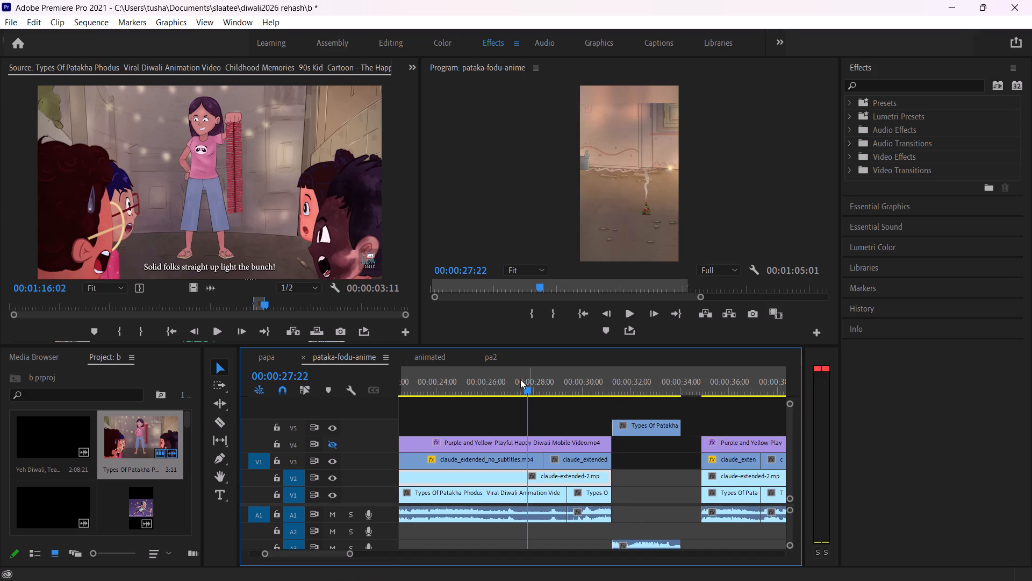
left_click(333, 476)
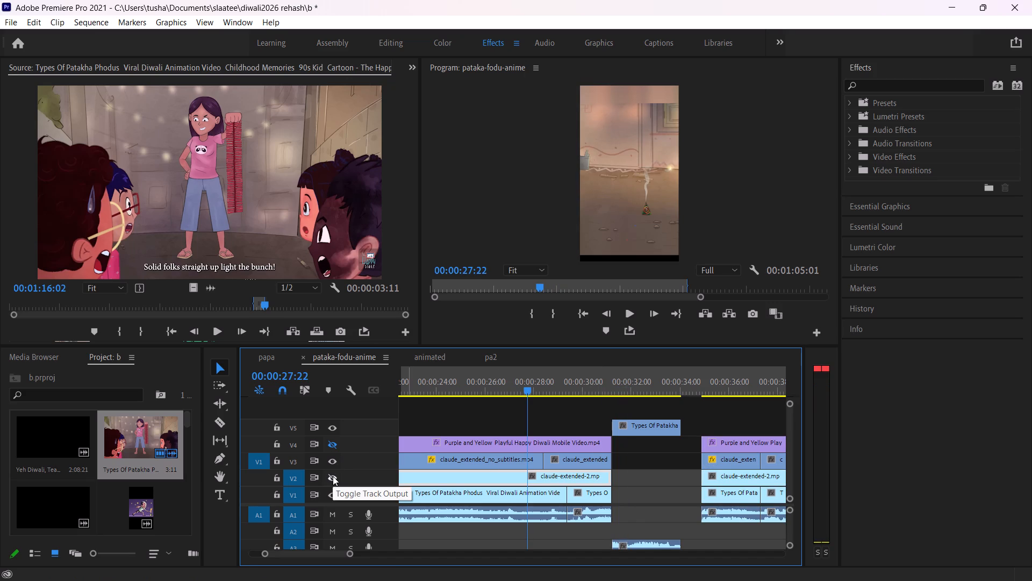
left_click(333, 476)
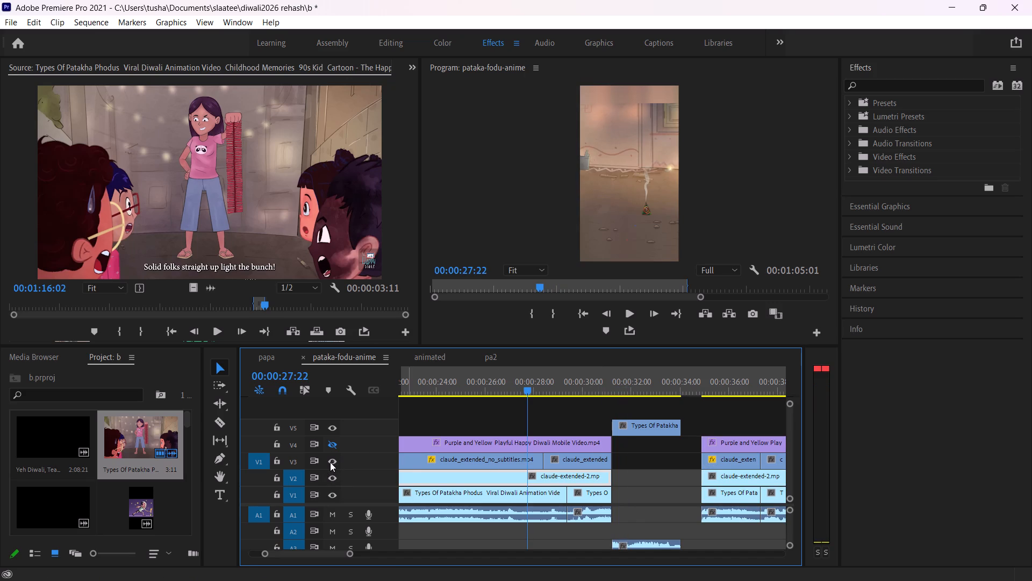
left_click(334, 460)
left_click(334, 460)
left_click(334, 496)
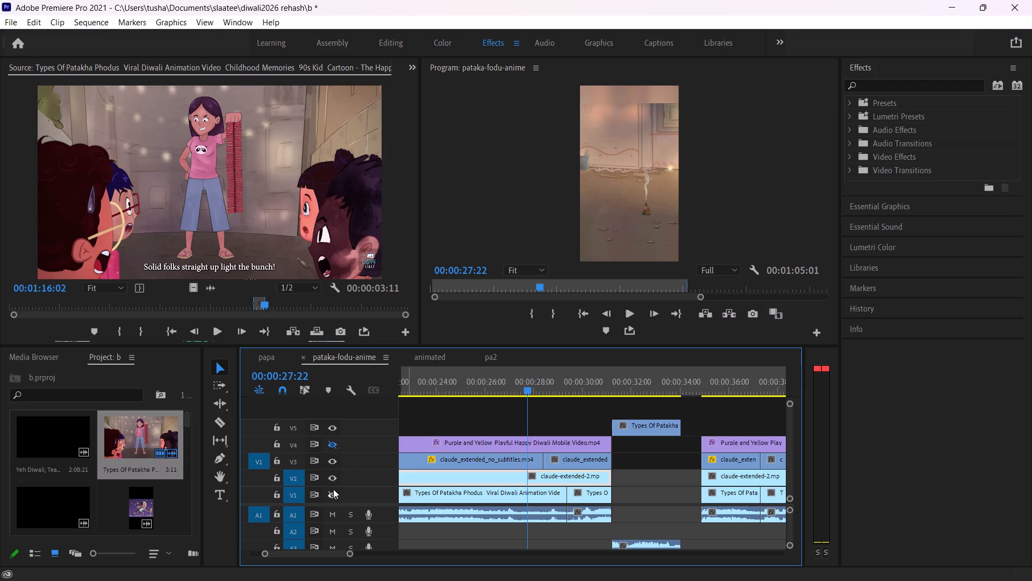
left_click(334, 477)
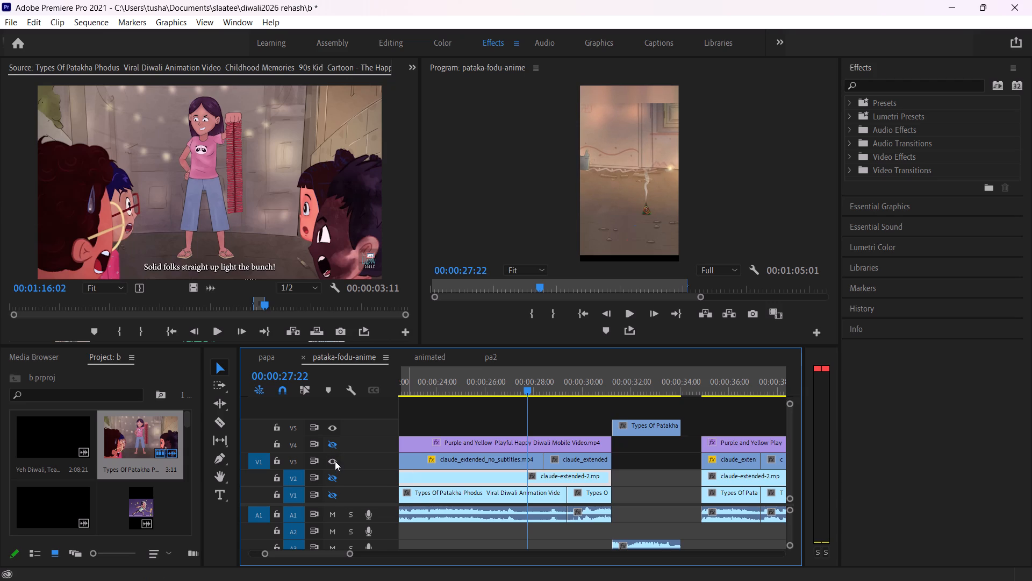
left_click(335, 461)
left_click(335, 461)
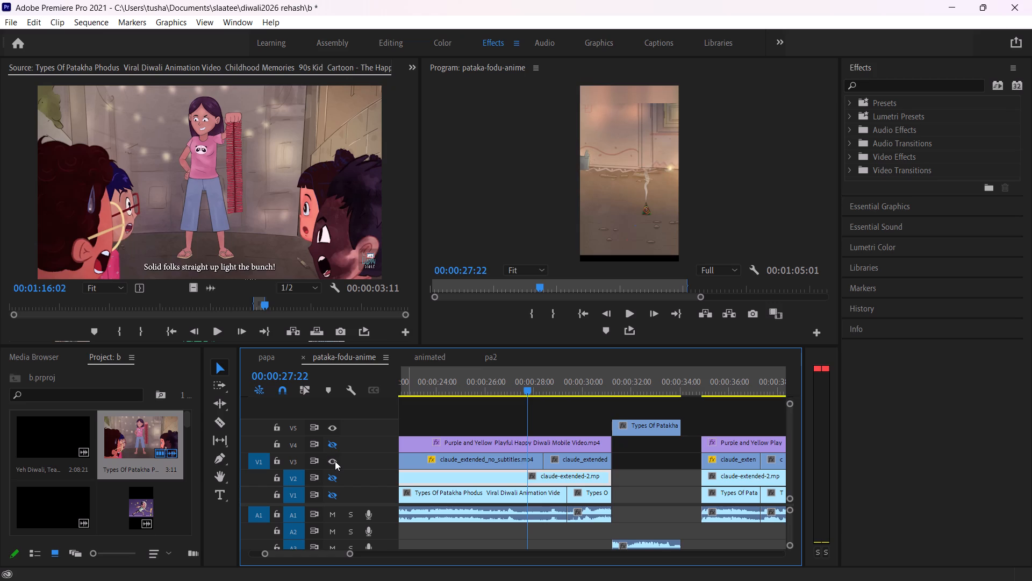
left_click(335, 461)
left_click(335, 461)
left_click(335, 477)
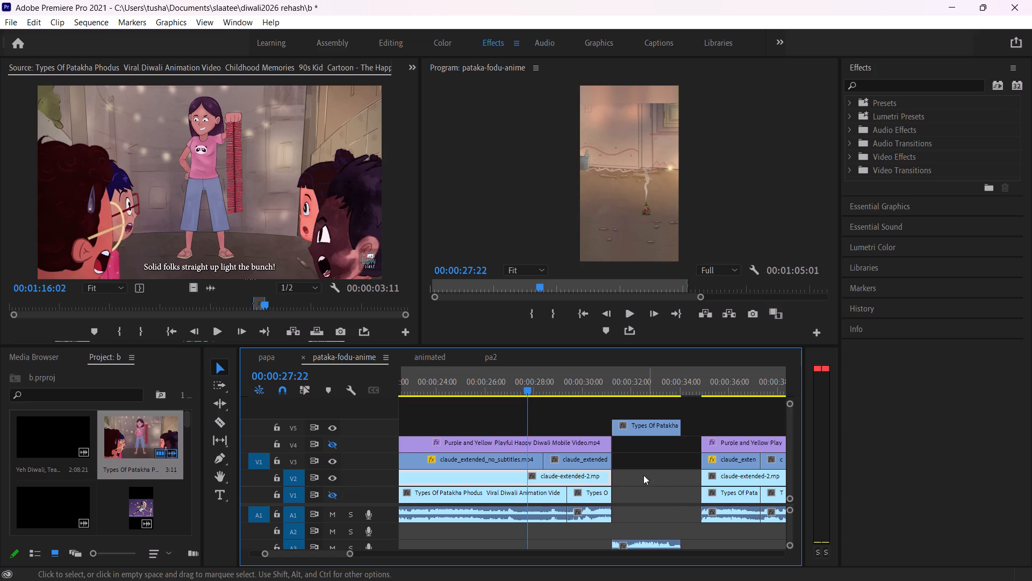
Split claude-extended-2.mp4 on V2 at about 00:00:29:02, move its end piece beneath the start of the V5 clip, and play the result.
left_click(596, 379)
key("space")
key("space")
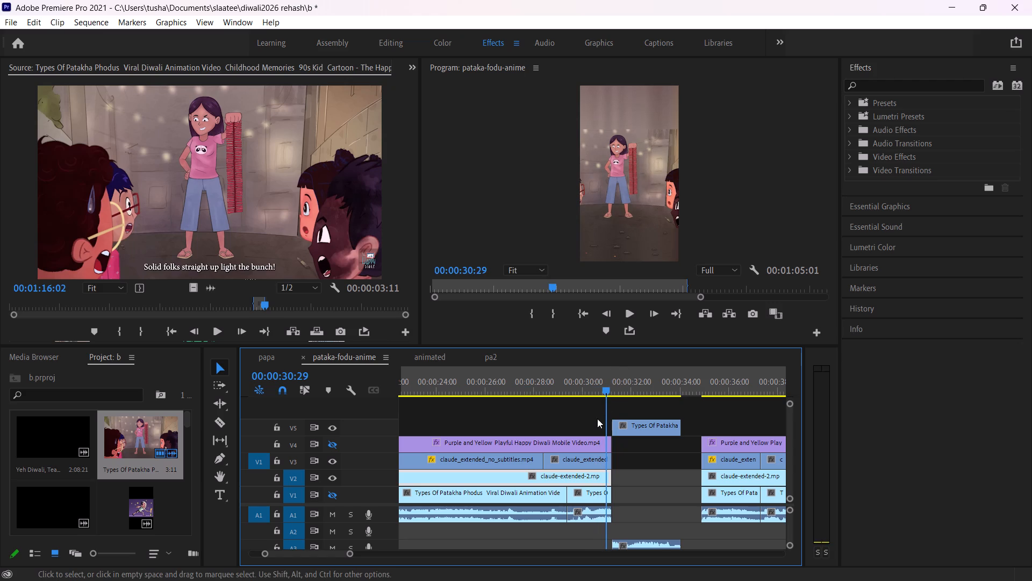
key("c")
left_click(560, 477)
key("v")
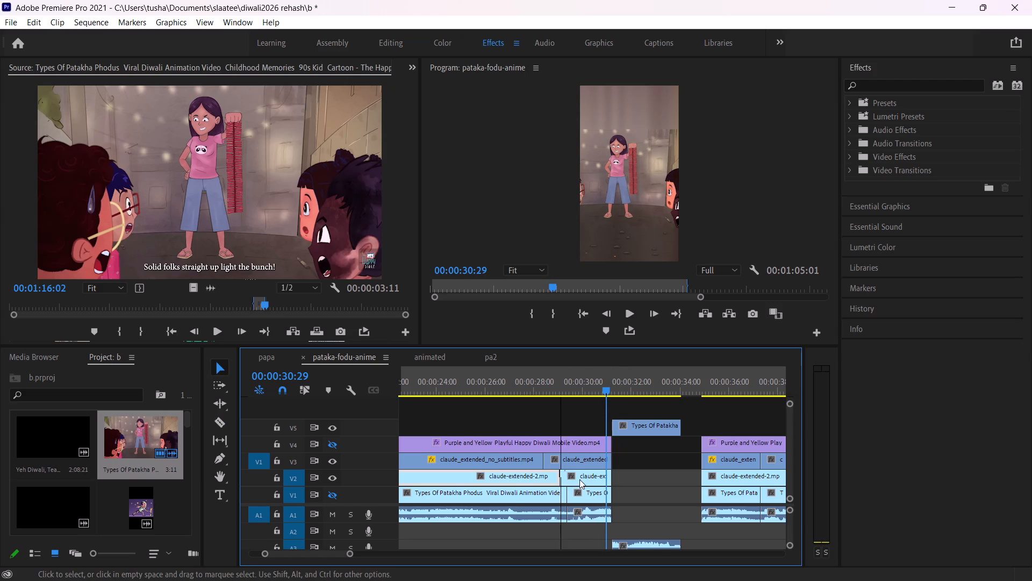
left_click_drag(581, 480, 633, 480)
key("space")
key("space")
key("space")
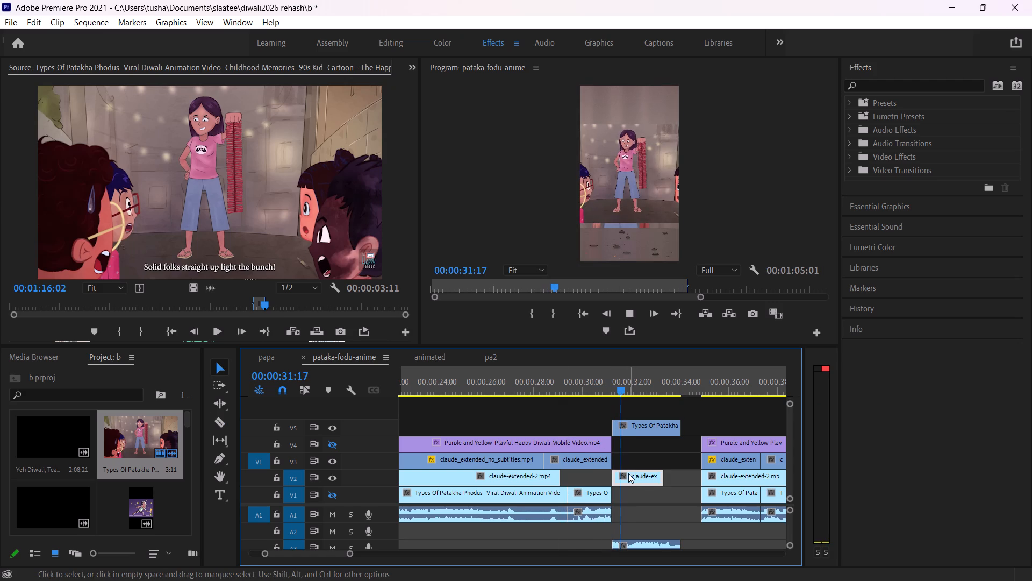
key("space")
Trim about 0.75 seconds off the start of the moved V2 piece and move it back to the V5 clip's start.
left_click_drag(616, 480, 625, 484)
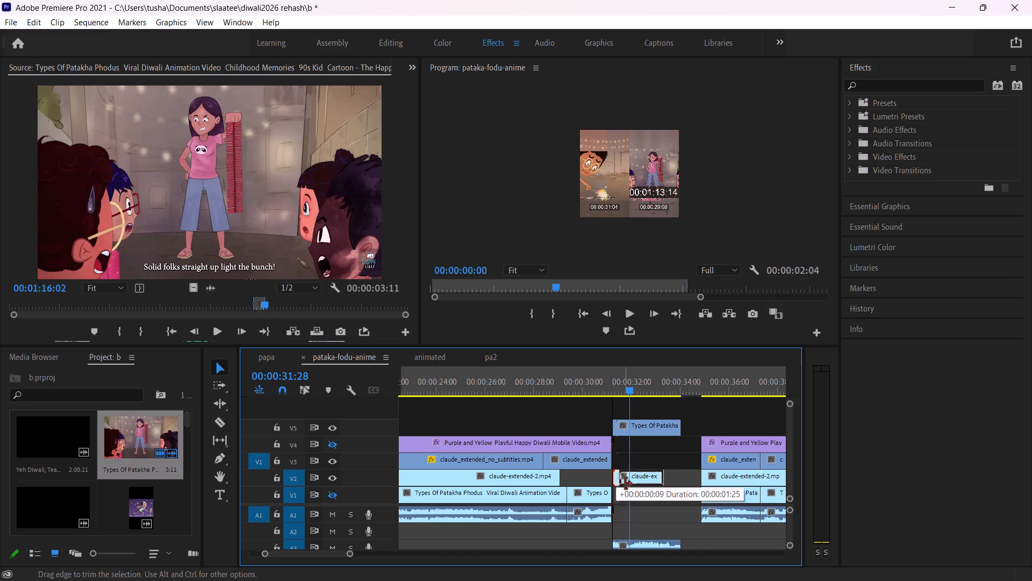
left_click_drag(625, 484, 636, 491)
left_click_drag(641, 481, 621, 480)
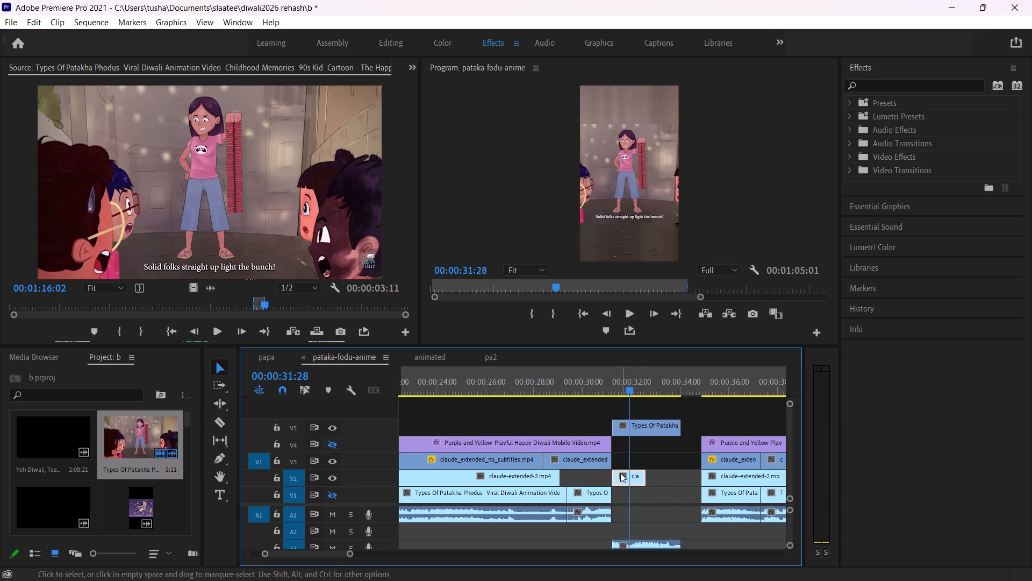
Extend the original claude-extended-2.mp4 clip on V2 to the start of the moved piece, and play across the join.
left_click_drag(560, 476, 615, 495)
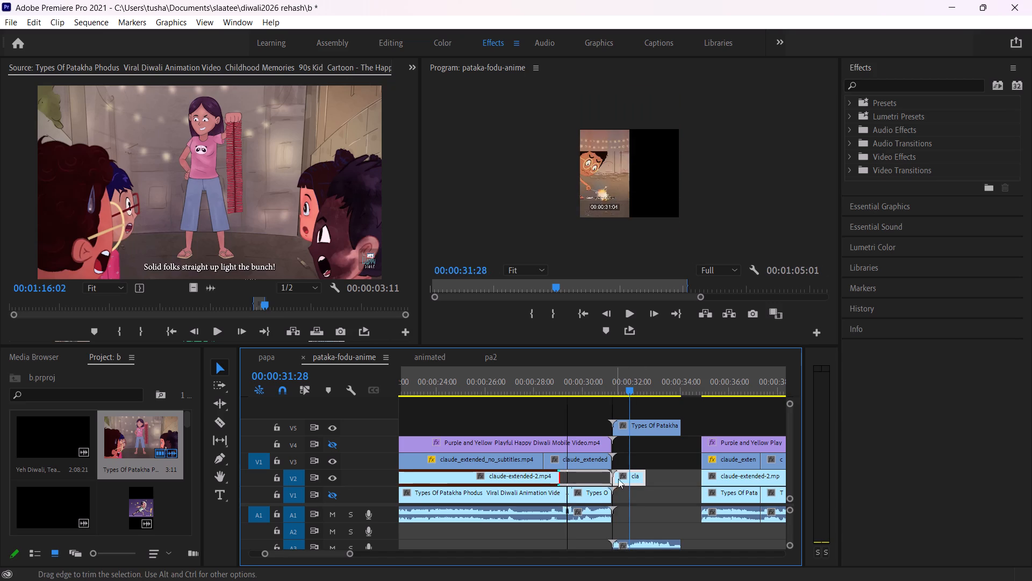
left_click(601, 385)
key("space")
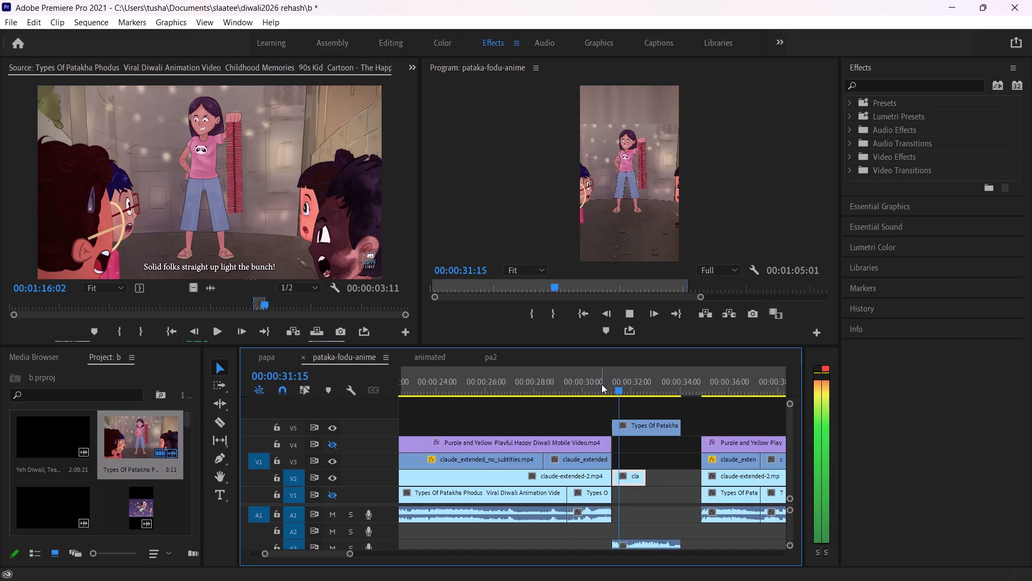
key("space")
Step frame by frame to the stray frames ending the girl's scene, and trim the V1–V4 and A1 clip ends to 00:00:31:01.
left_click(608, 376)
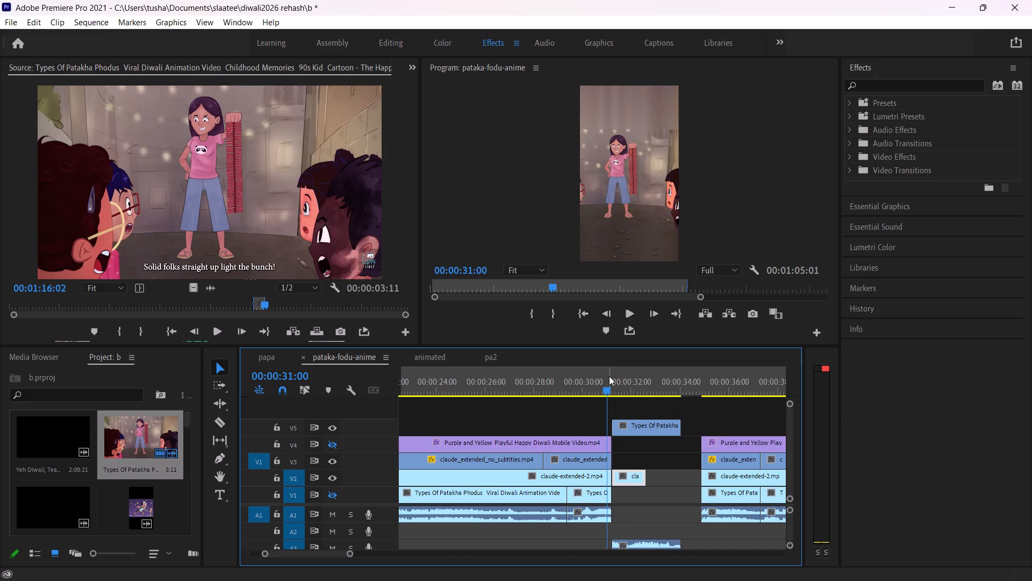
key("Left")
key("Left")
key("Left")
key("Left")
key("Left")
key("Left")
key("Left")
key("Left")
key("Right")
key("Right")
key("Right")
key("Right")
key("Right")
key("Right")
key("Right")
key("Right")
key("Right")
key("Right")
key("Right")
key("Right")
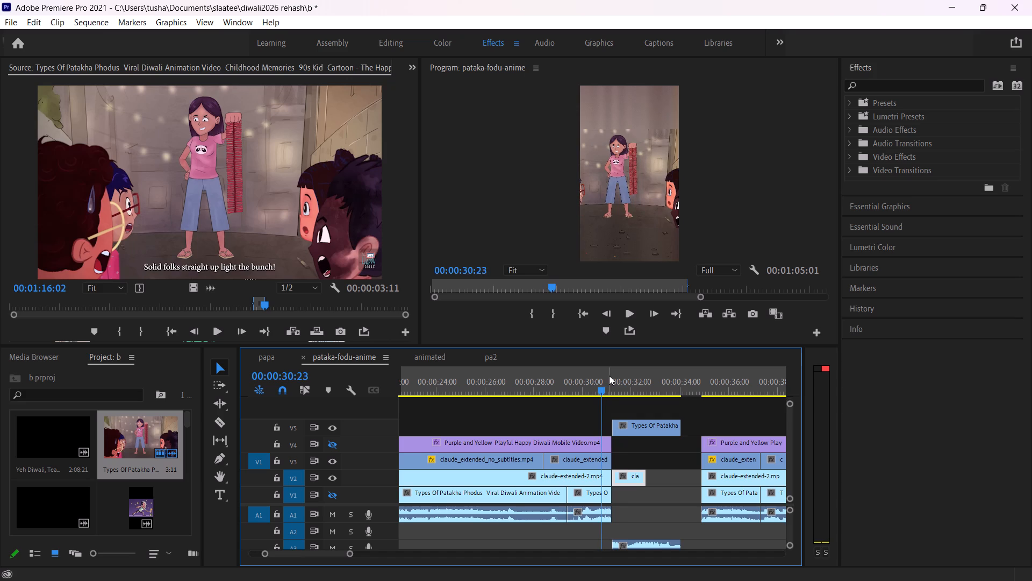
key("Left")
key("Left")
key("Left")
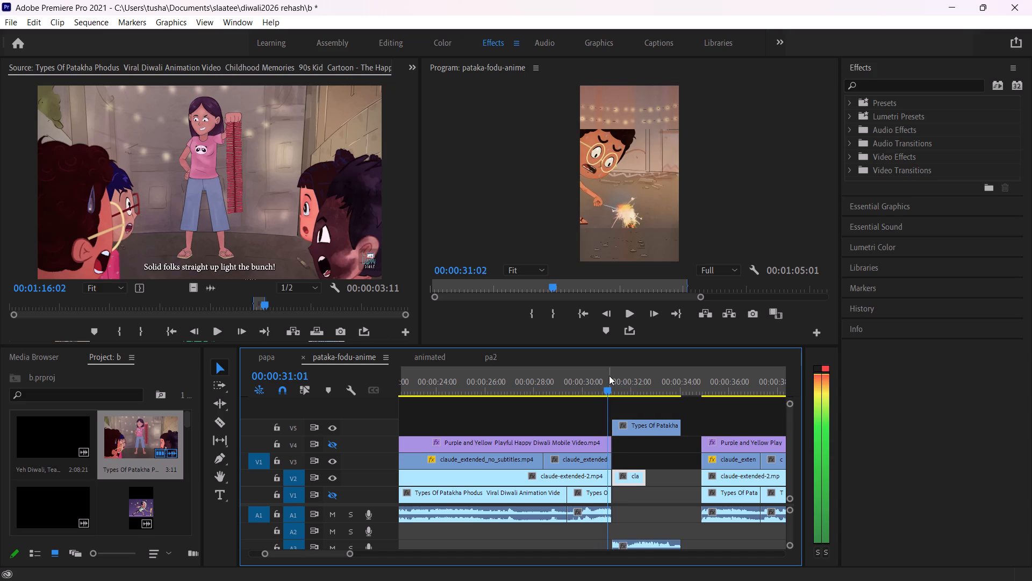
key("Left")
key("Right")
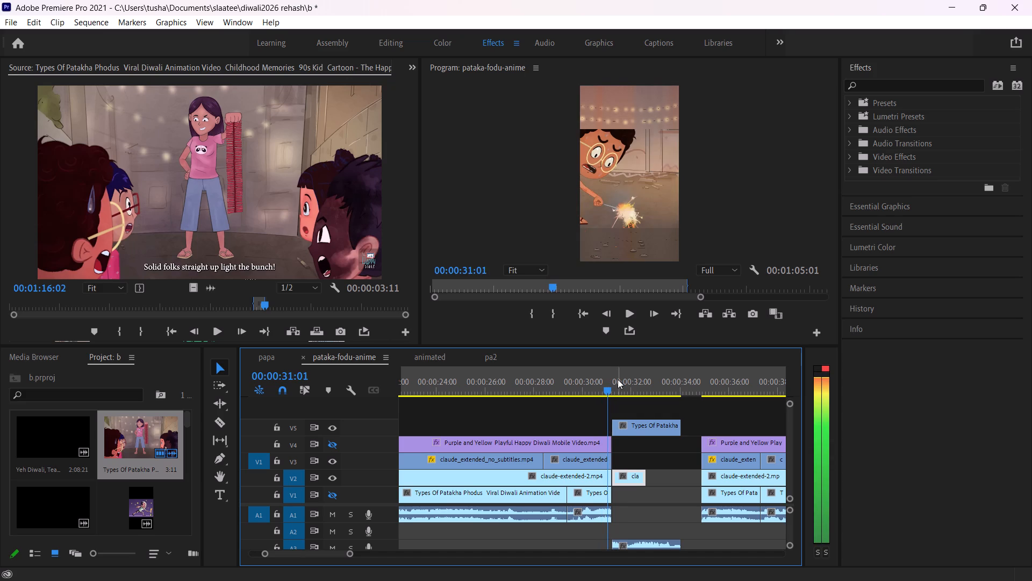
left_click_drag(591, 405, 593, 525)
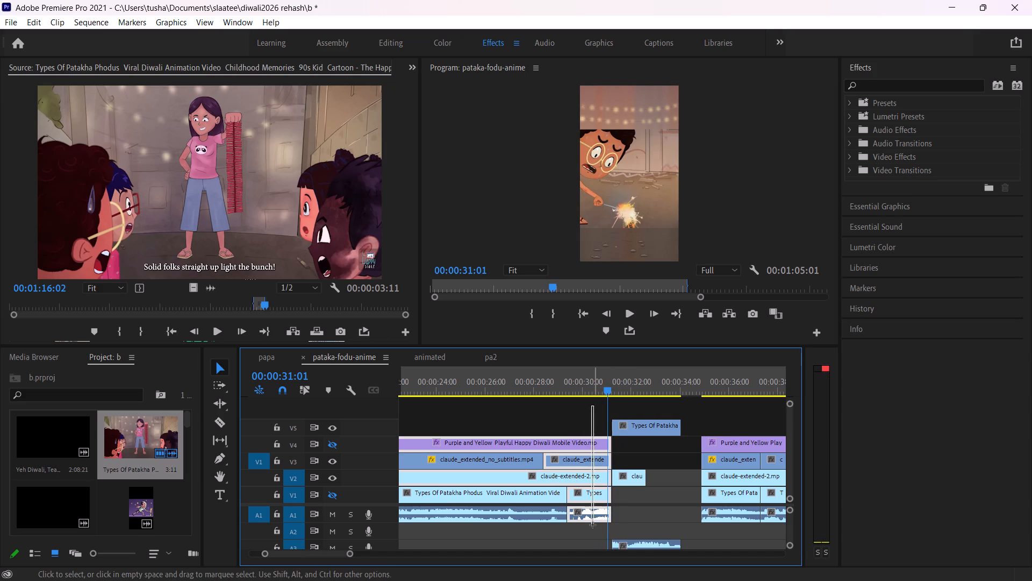
left_click_drag(593, 525, 601, 522)
left_click(615, 445)
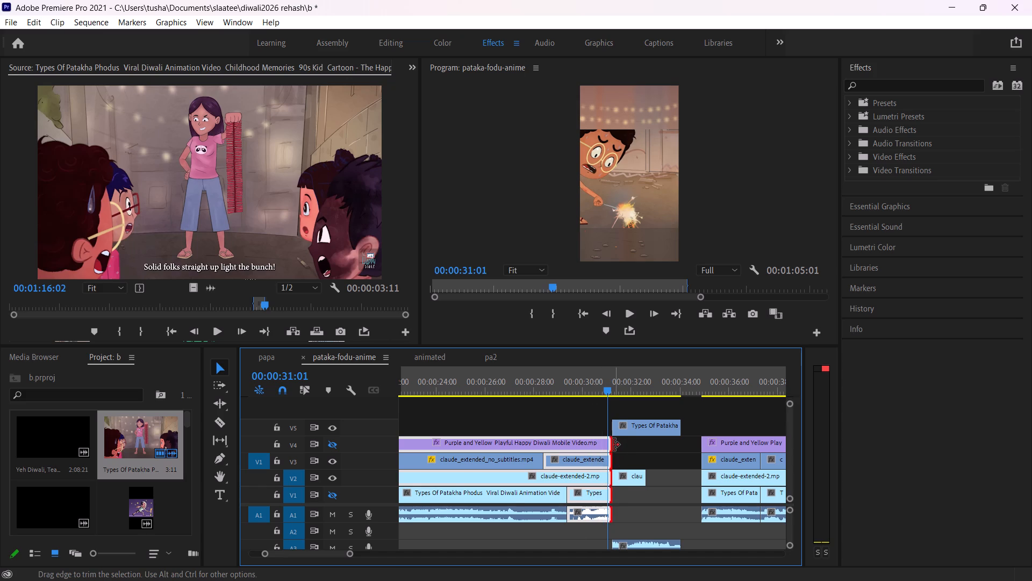
Move the V5 clip, its audio and the V2 background piece back to the trimmed scene end at 00:00:31:01, and play across the join.
left_click_drag(637, 408, 633, 520)
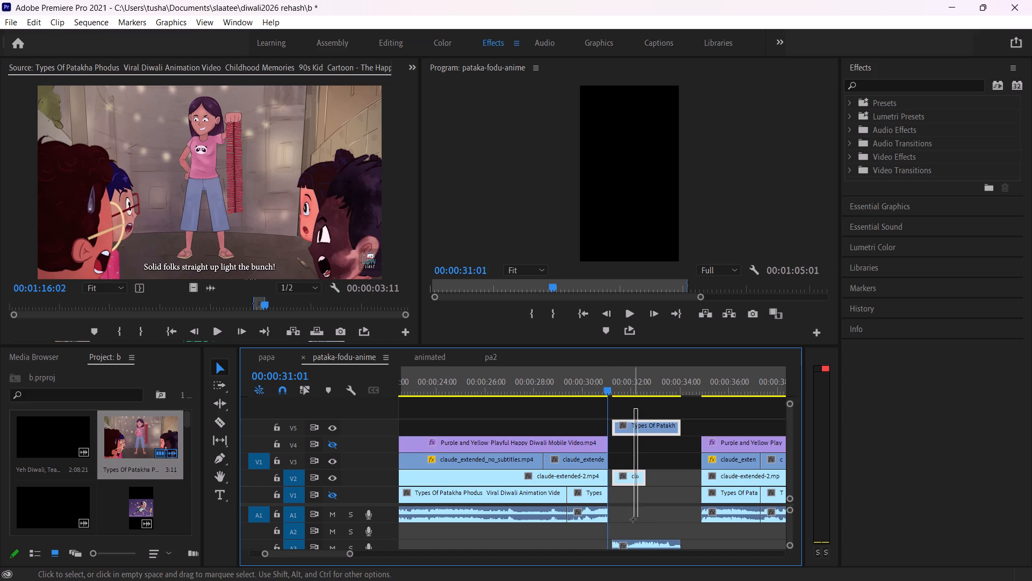
left_click_drag(633, 520, 625, 541)
left_click(637, 433)
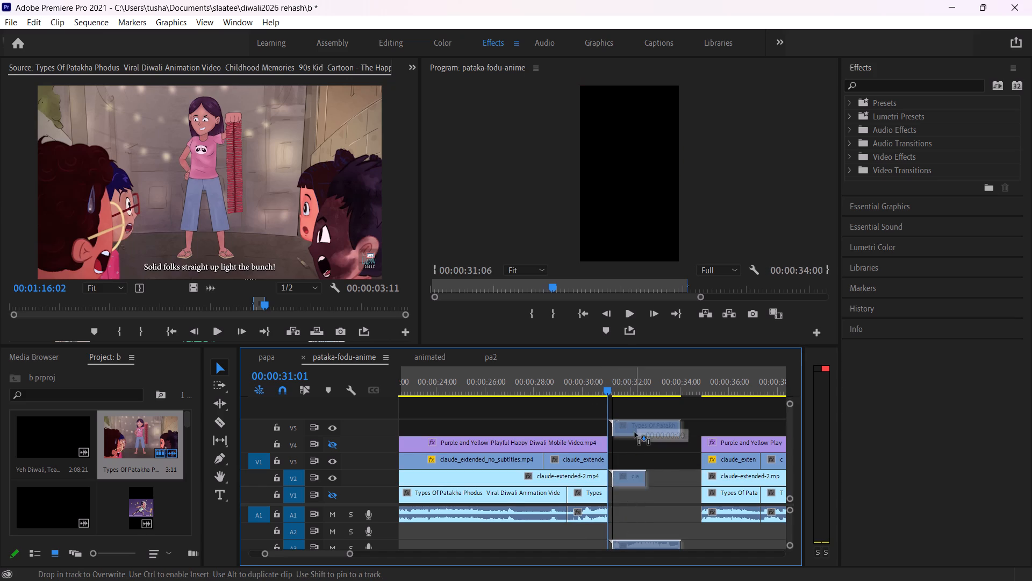
left_click(587, 381)
key("space")
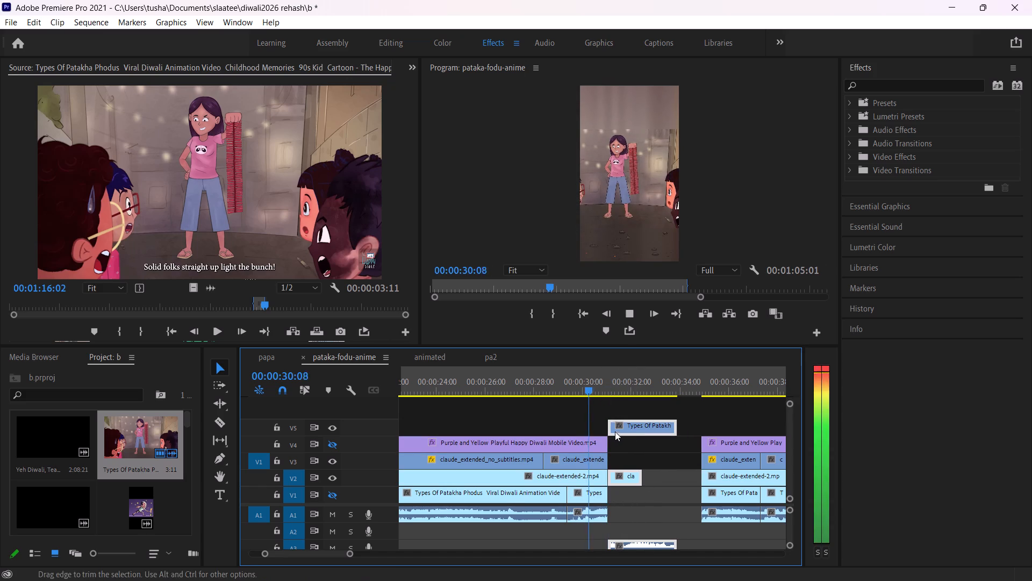
key("space")
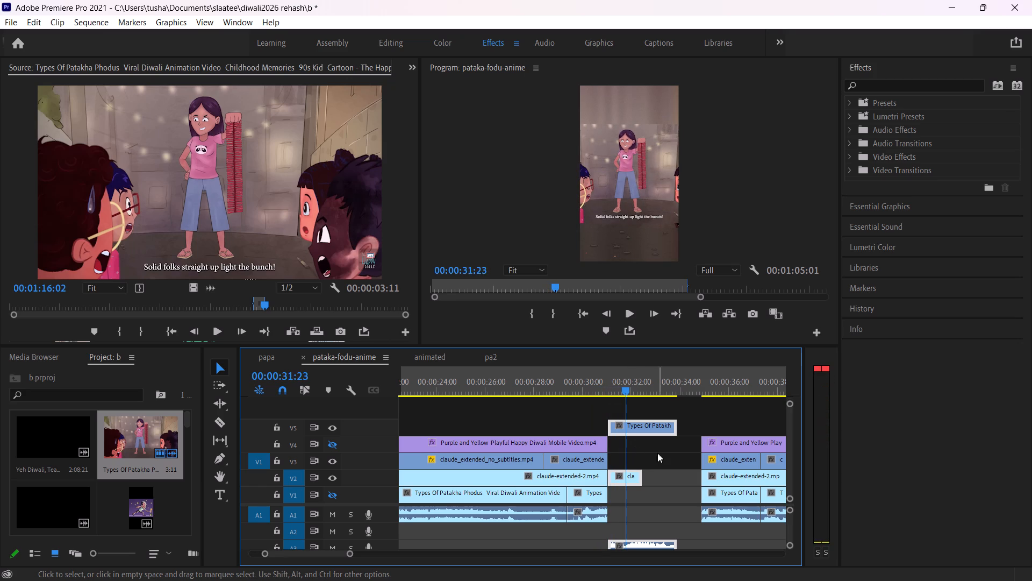
Play through the V5 clip and extend the V2 background piece beneath it to 00:00:33:24.
left_click(657, 453)
left_click(651, 425)
key("space")
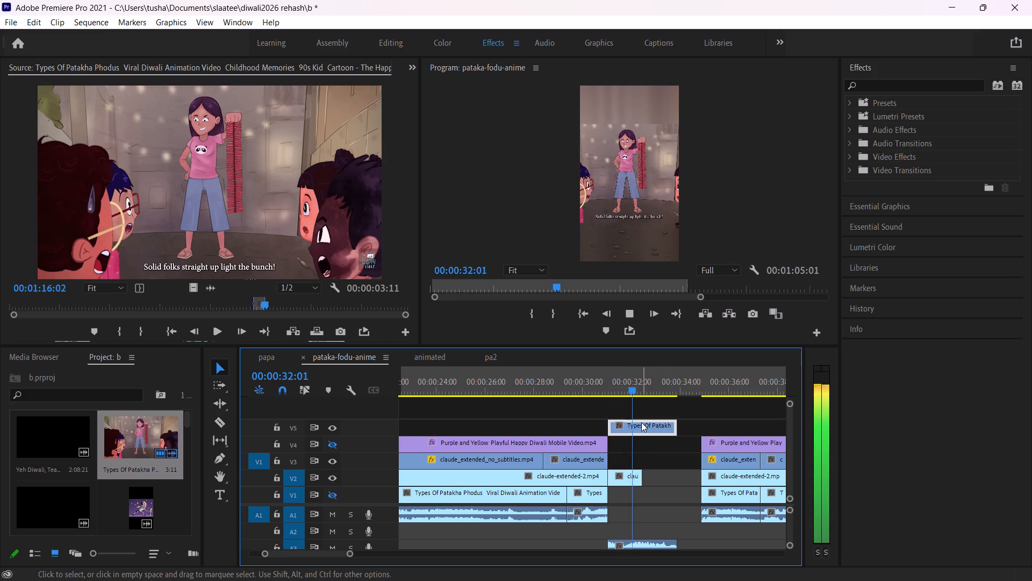
key("space")
key("space")
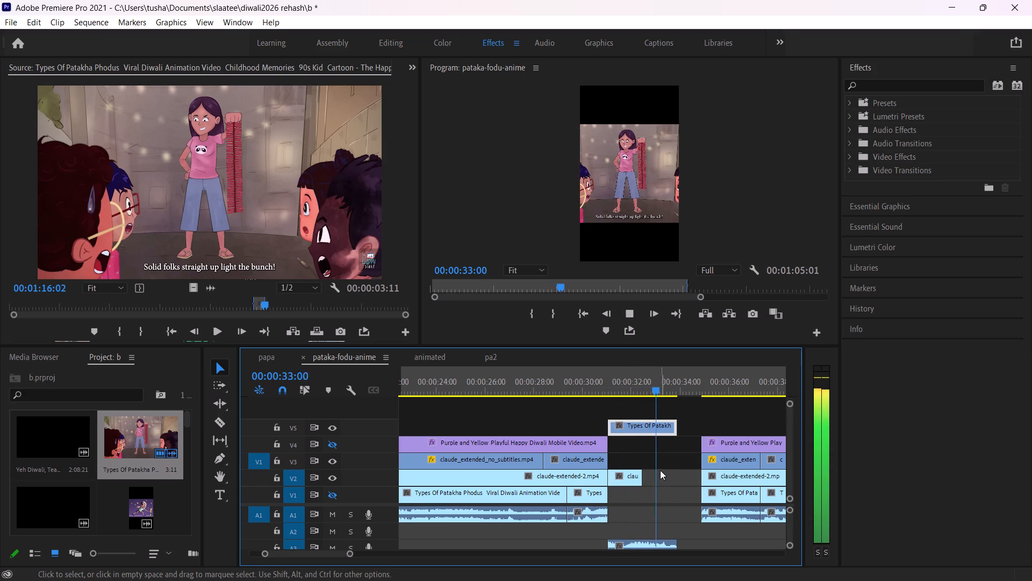
key("space")
left_click_drag(648, 480, 680, 487)
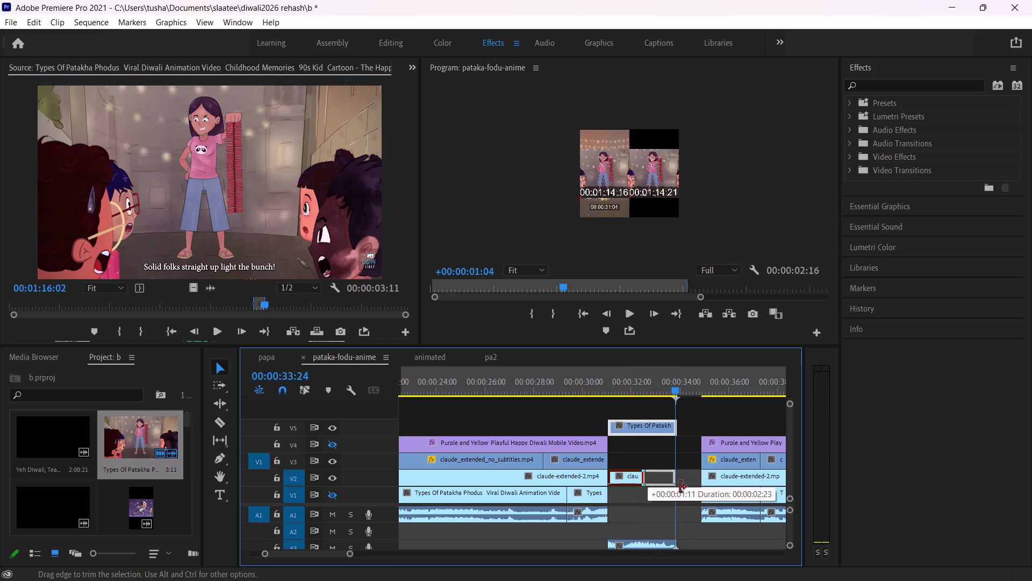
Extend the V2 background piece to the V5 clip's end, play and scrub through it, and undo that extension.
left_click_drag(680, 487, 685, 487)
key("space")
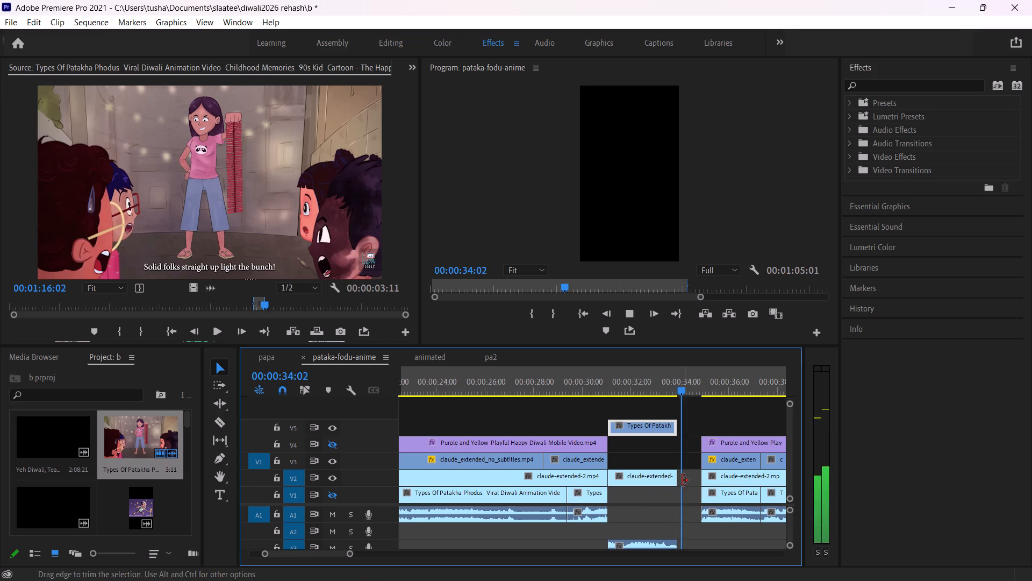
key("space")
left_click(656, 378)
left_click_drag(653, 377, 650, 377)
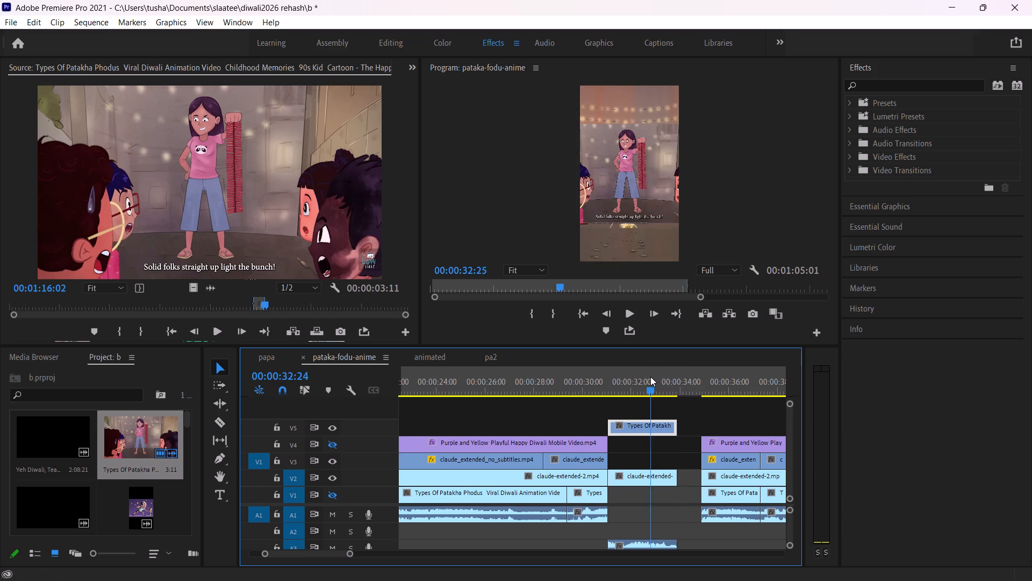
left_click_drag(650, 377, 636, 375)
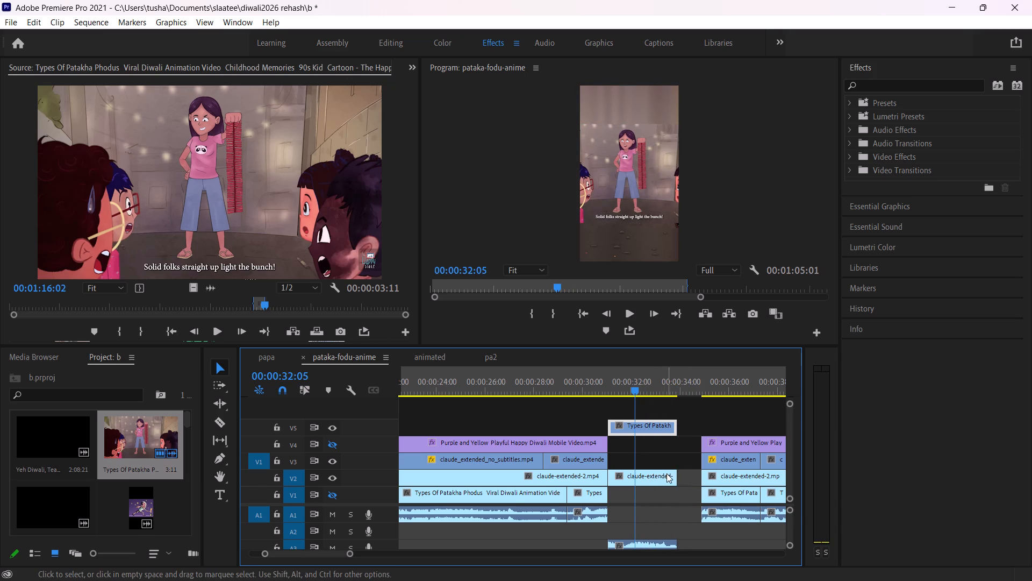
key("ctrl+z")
Paste two copies of the short V2 background piece onto V1, and shift and trim them to end with the V5 clip.
left_click(634, 479)
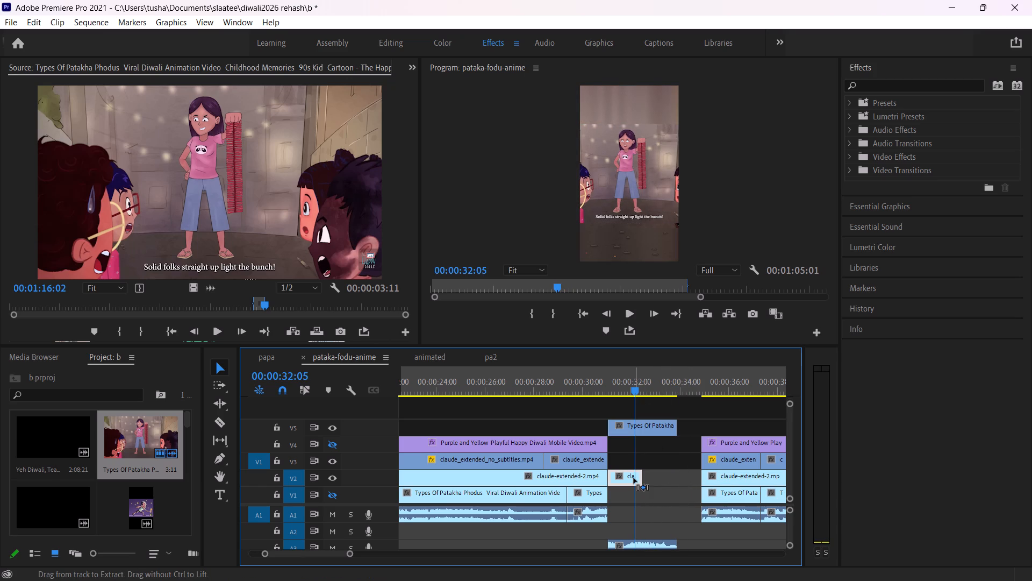
key("ctrl+c")
key("ctrl+v")
key("ctrl+v")
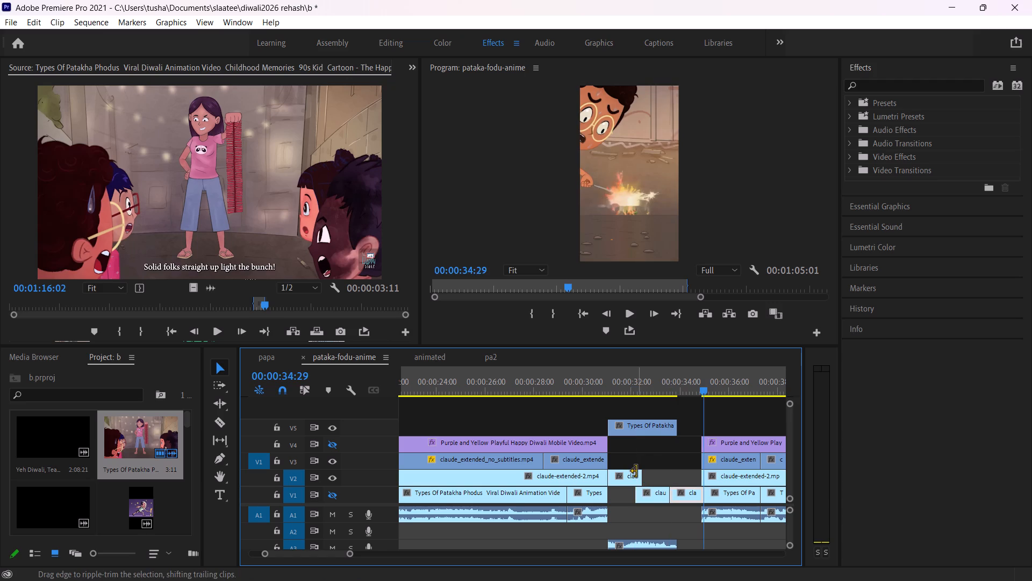
left_click_drag(704, 498, 687, 498)
left_click_drag(701, 493, 700, 493)
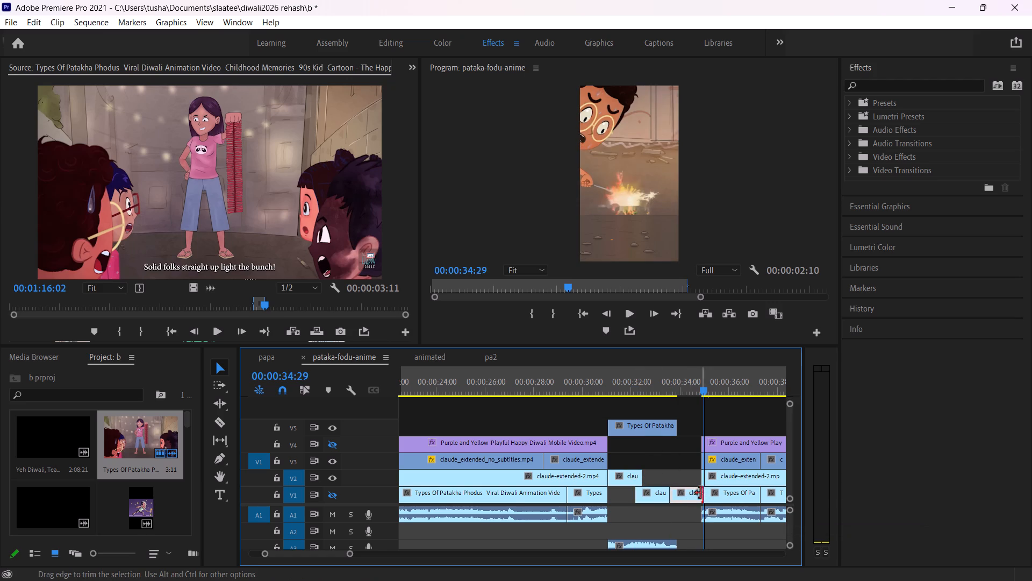
left_click_drag(700, 493, 688, 497)
left_click(657, 492, "shift")
left_click_drag(646, 494, 638, 494)
Play through the V5 clip over the pasted background pieces and turn on visibility for the V1 track.
left_click(622, 374)
key("space")
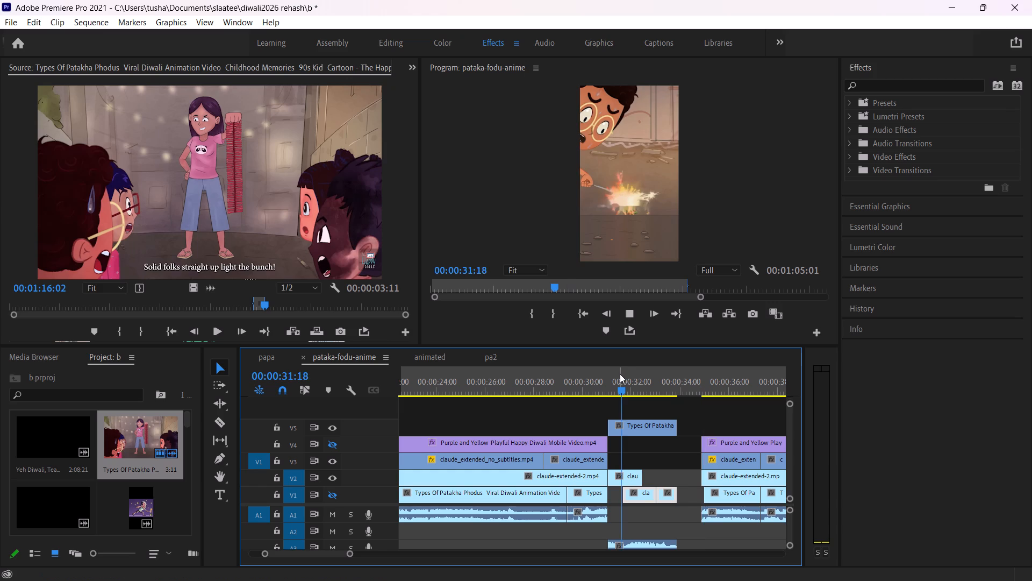
key("space")
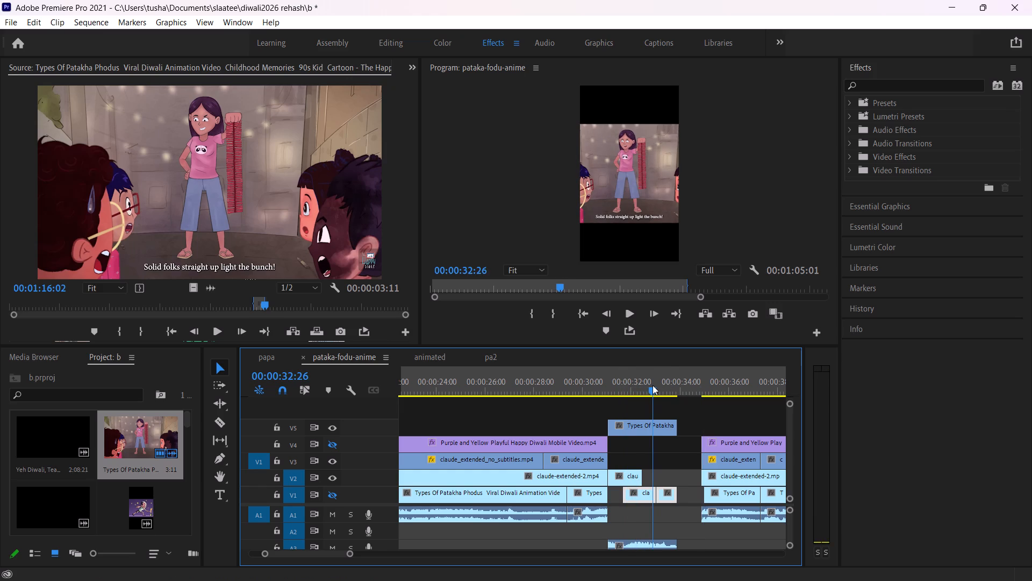
left_click_drag(652, 385, 646, 382)
left_click(336, 495)
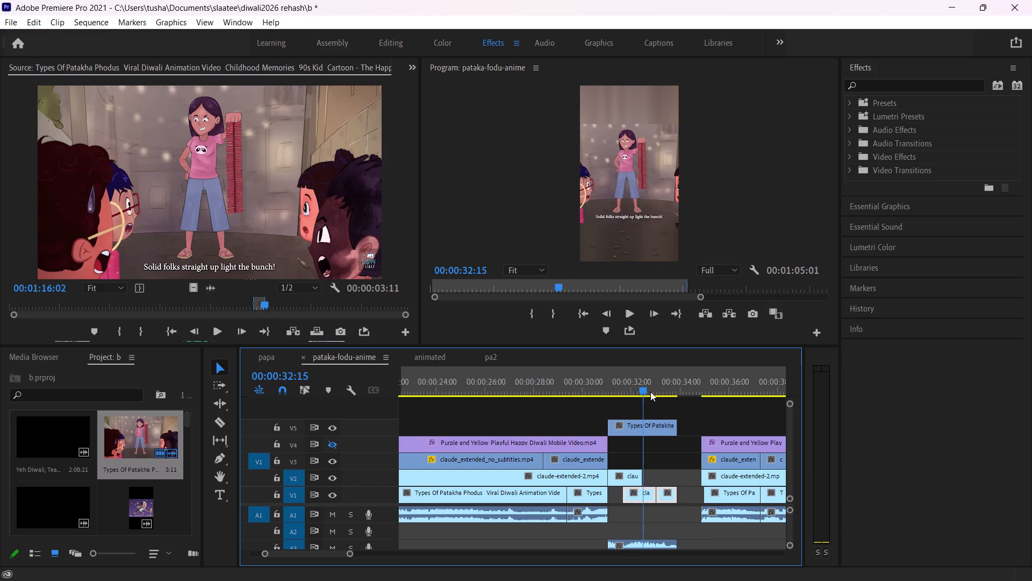
Step frame by frame to where the stray background frames begin, and trim the V2 piece's end to 00:00:32:04.
left_click(638, 394)
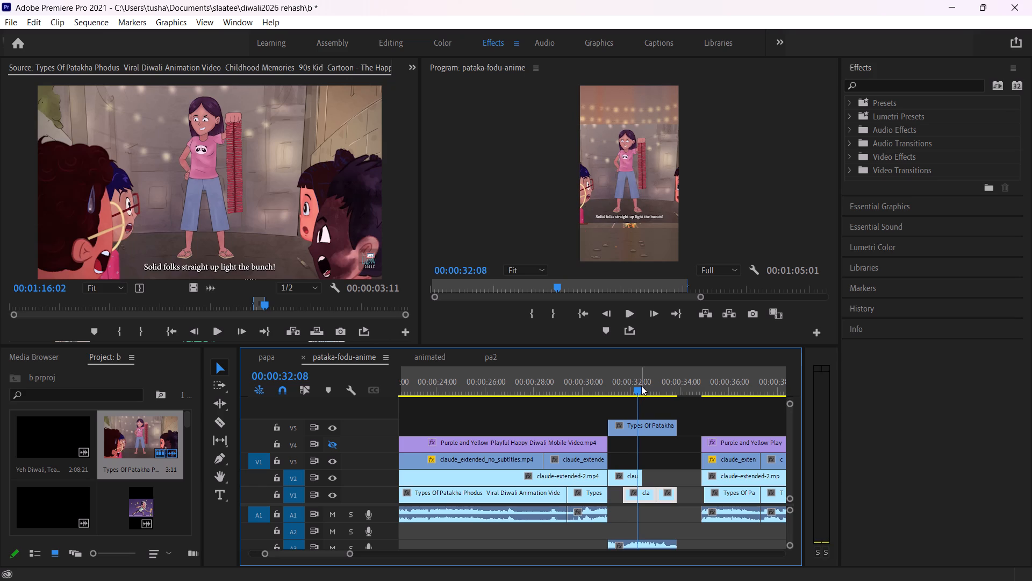
key("Right")
key("Right")
key("Right")
key("Right")
key("Right")
key("Right")
key("Right")
key("Right")
key("Right")
key("Right")
key("Left")
key("Left")
key("Left")
key("Left")
key("Left")
key("Left")
key("Left")
key("Left")
key("Left")
key("Left")
key("Left")
key("Left")
key("Left")
key("Left")
key("Left")
key("Left")
key("Left")
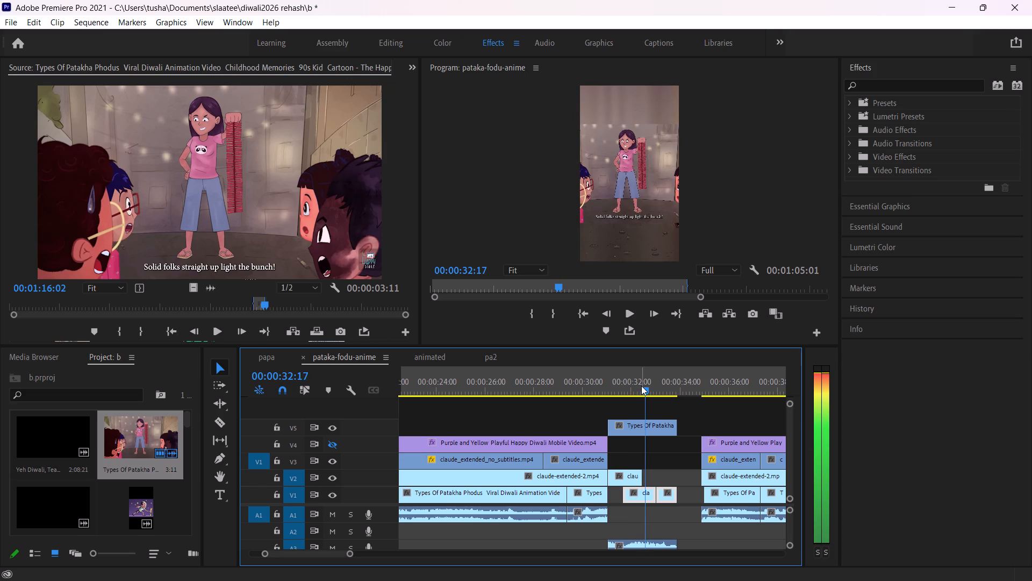
key("Right")
key("Right")
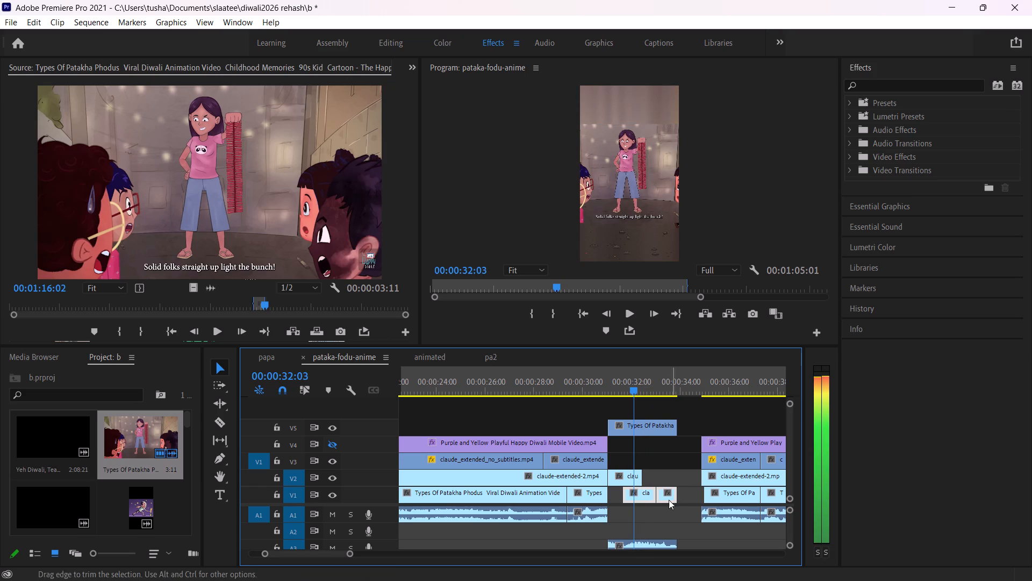
left_click_drag(640, 476, 633, 476)
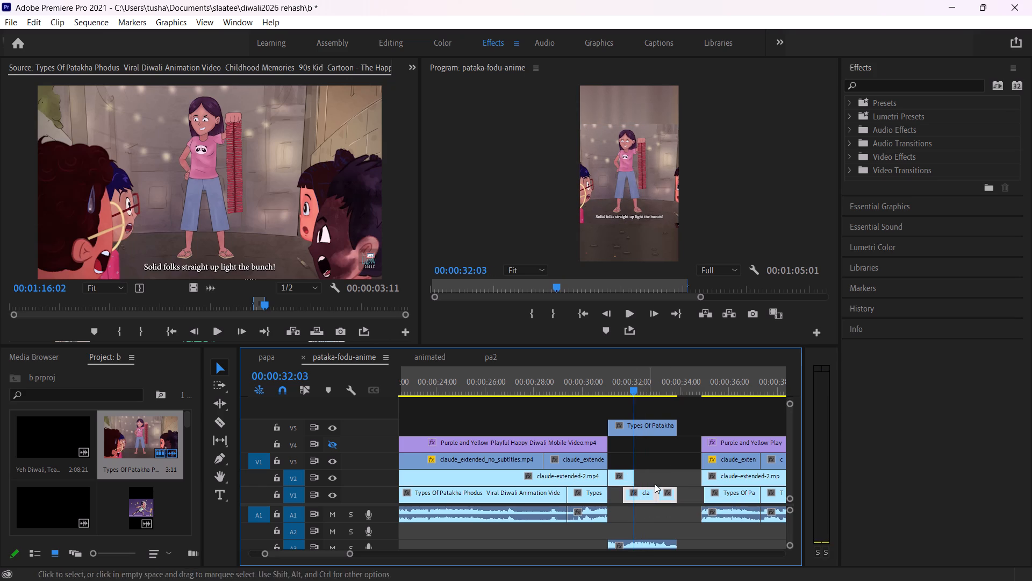
Move the second V1 copy earlier over the first copy's end, extend it to the V5 clip's end, and play the result.
left_click(669, 454)
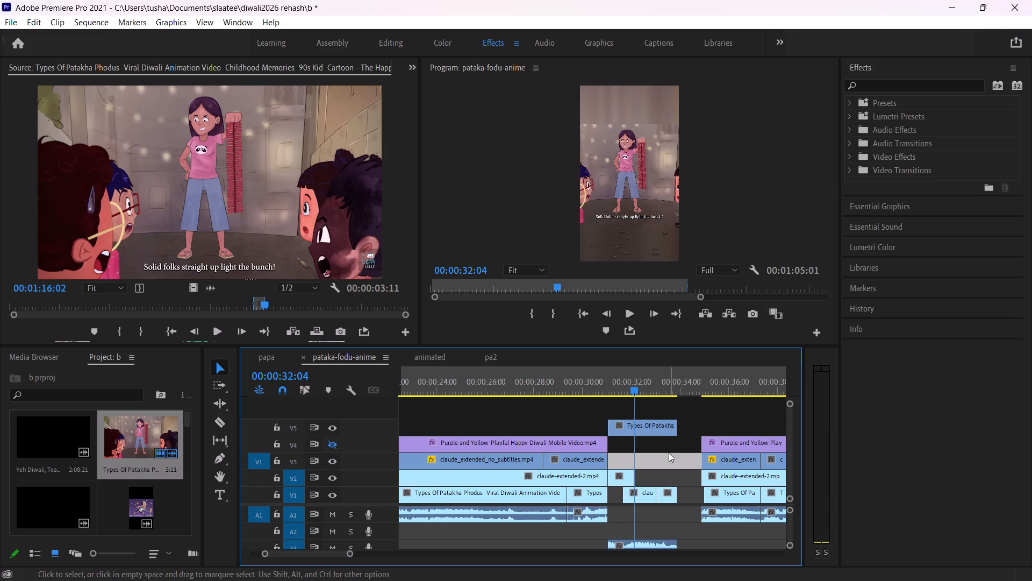
left_click_drag(666, 497, 656, 497)
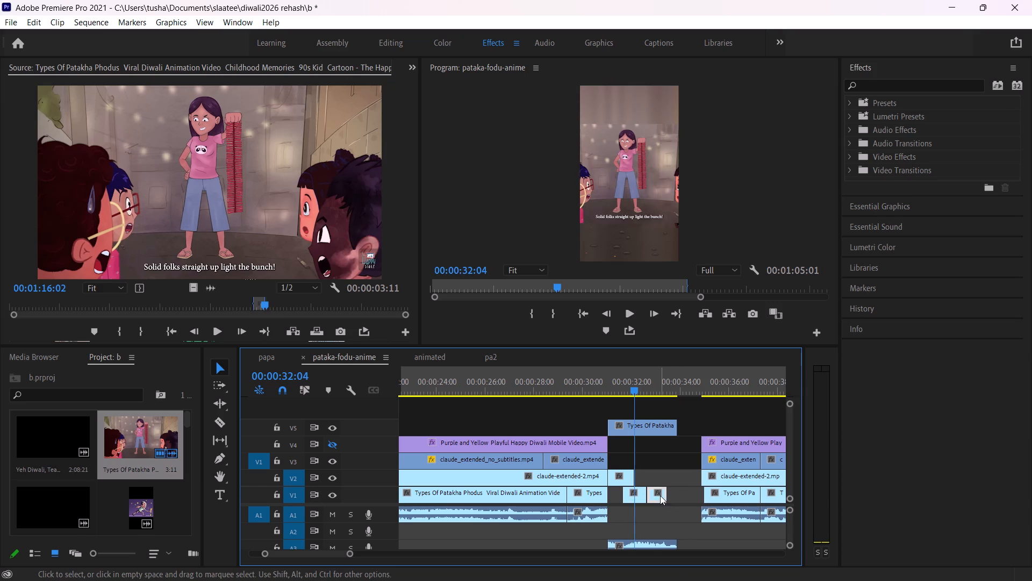
key("space")
key("space")
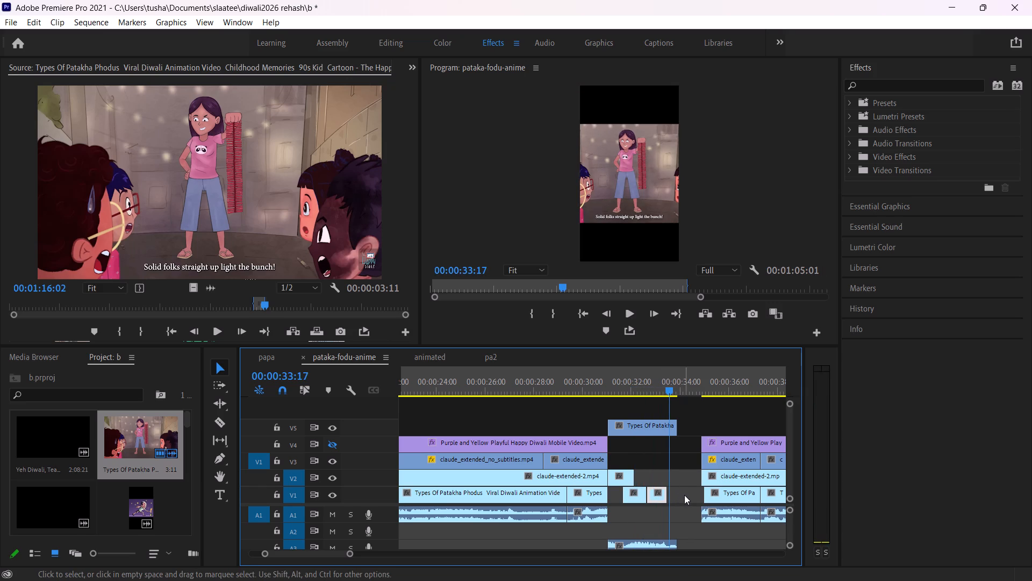
left_click_drag(672, 492, 686, 497)
key("space")
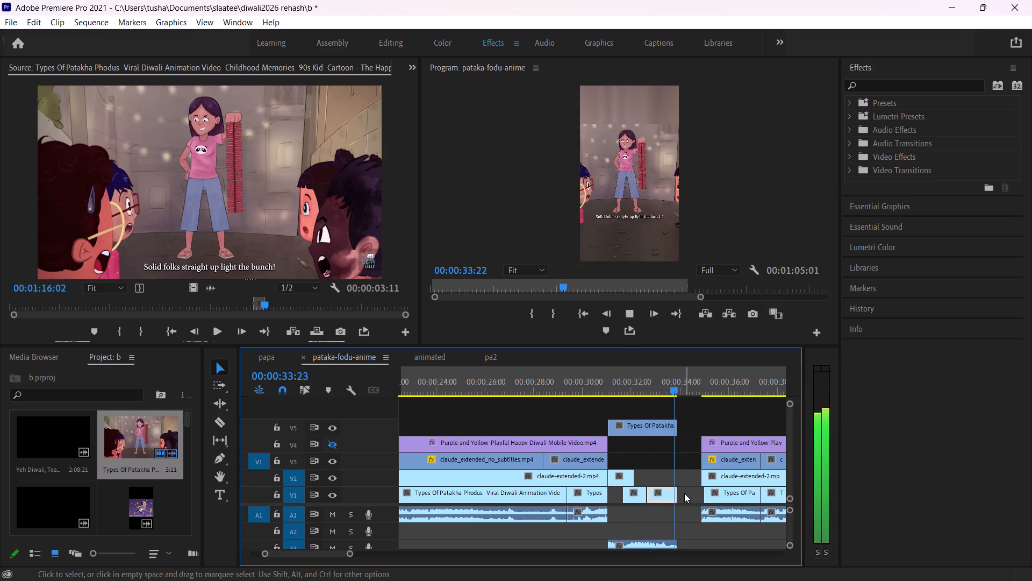
key("space")
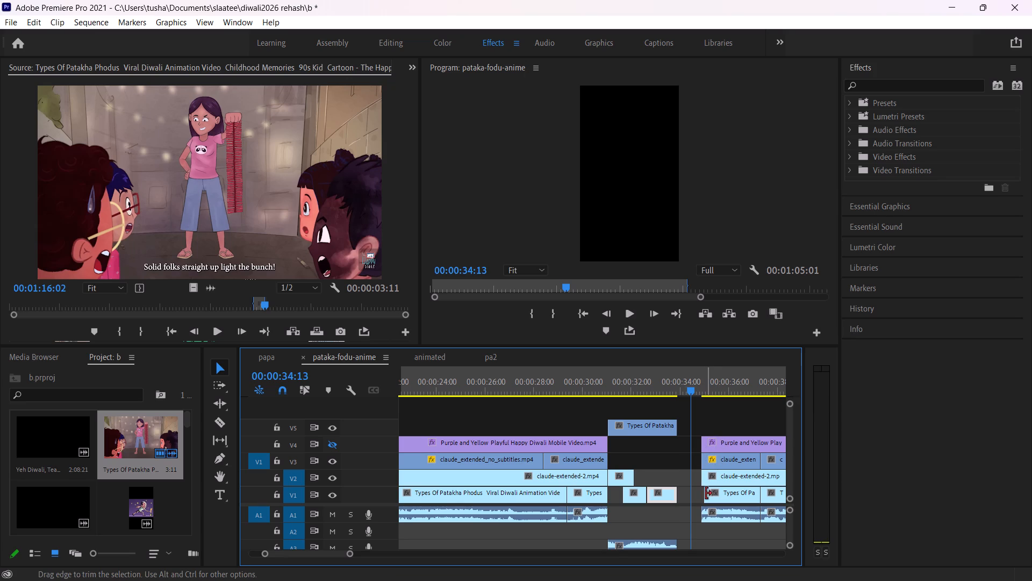
Restore the start of the following V1 clip, move all later clips back to the V5 clip's end, and play across the joins.
left_click(706, 494)
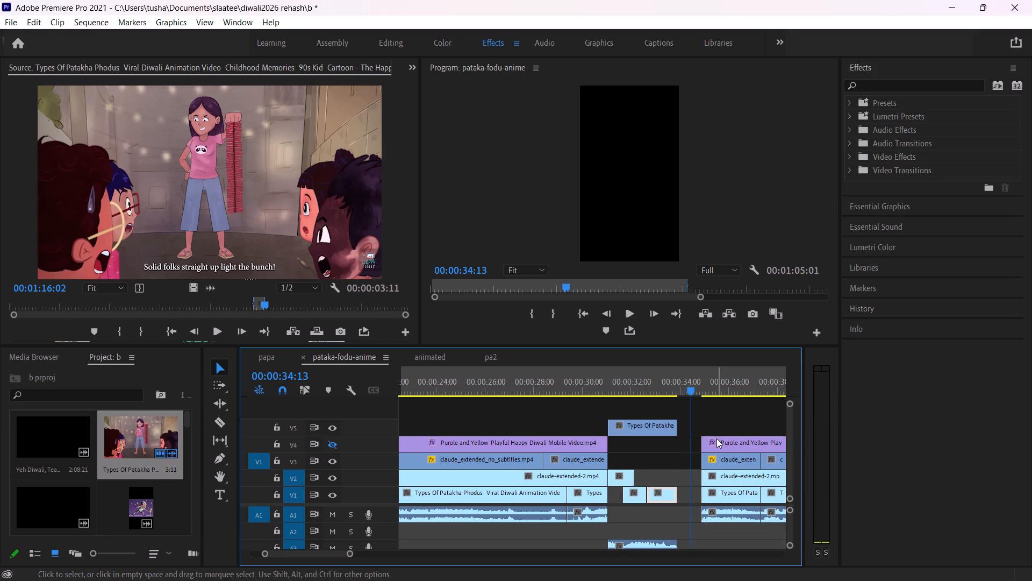
key("a")
left_click_drag(718, 438, 692, 439)
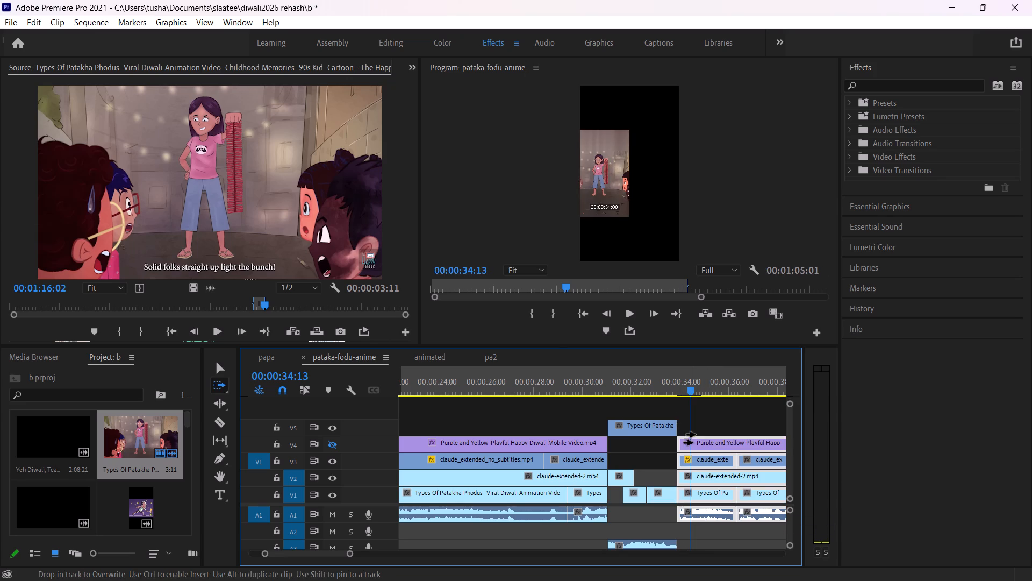
left_click(589, 378)
key("space")
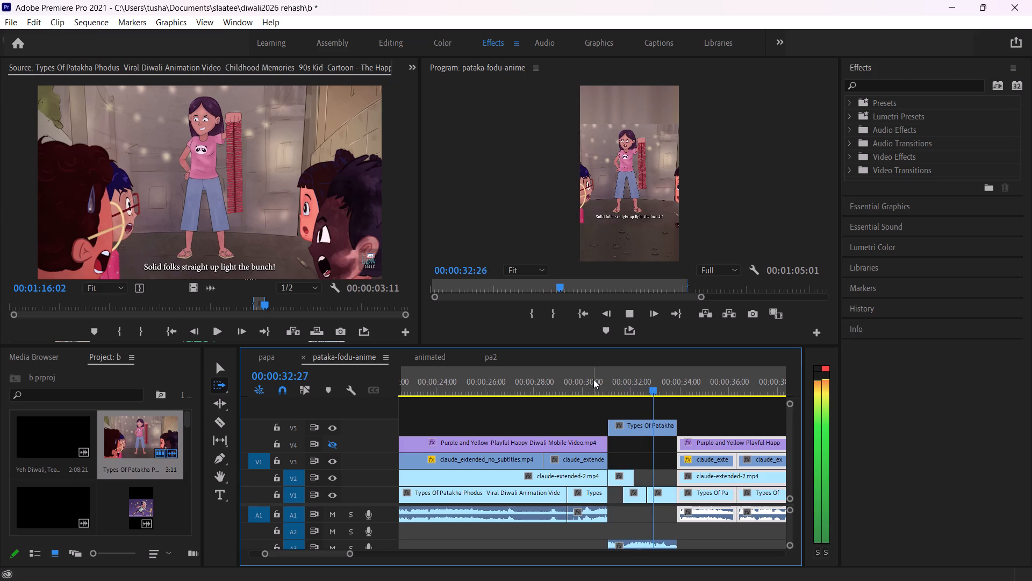
key("v")
left_click(584, 377)
key("space")
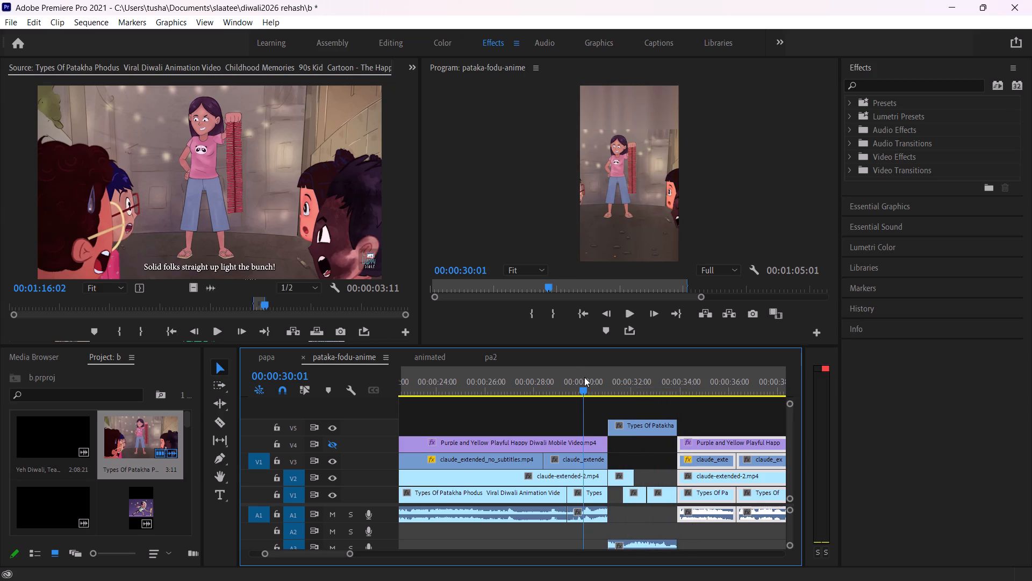
key("space")
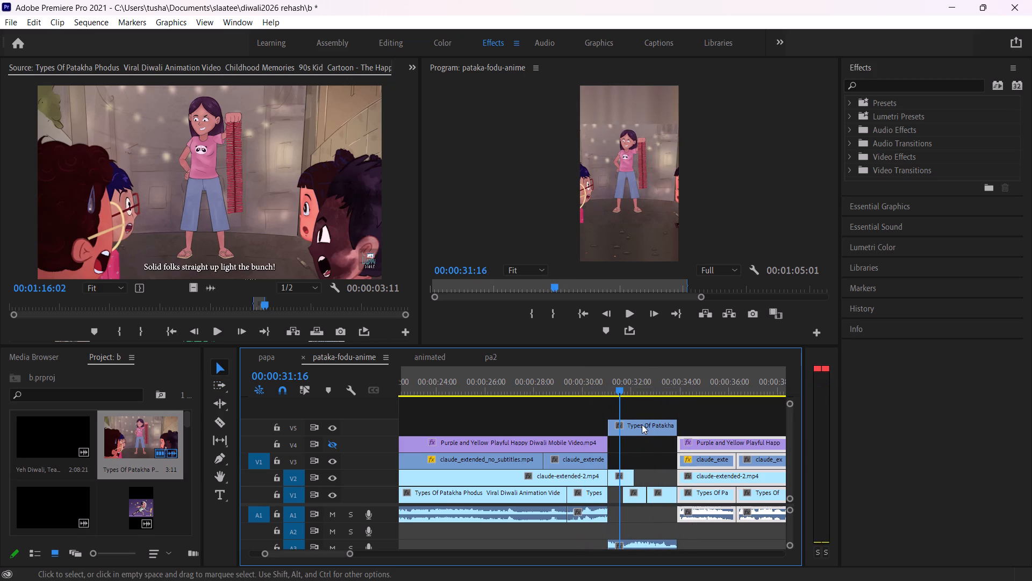
Shift the V5 video clip 22 frames earlier to overlap the previous scene, and move the playhead to 00:00:30:27.
left_click(642, 424)
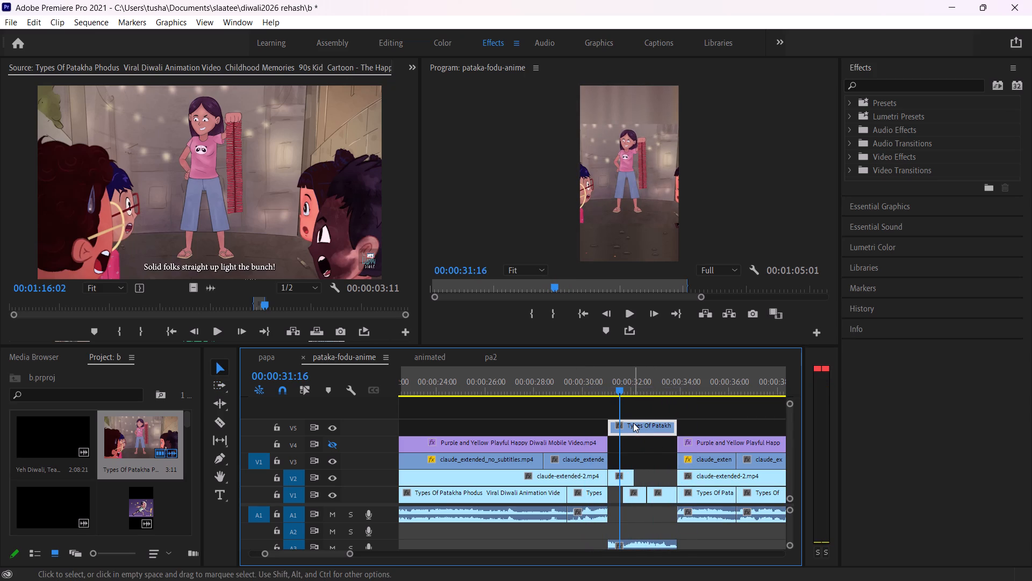
left_click_drag(633, 423, 615, 424)
left_click(603, 389)
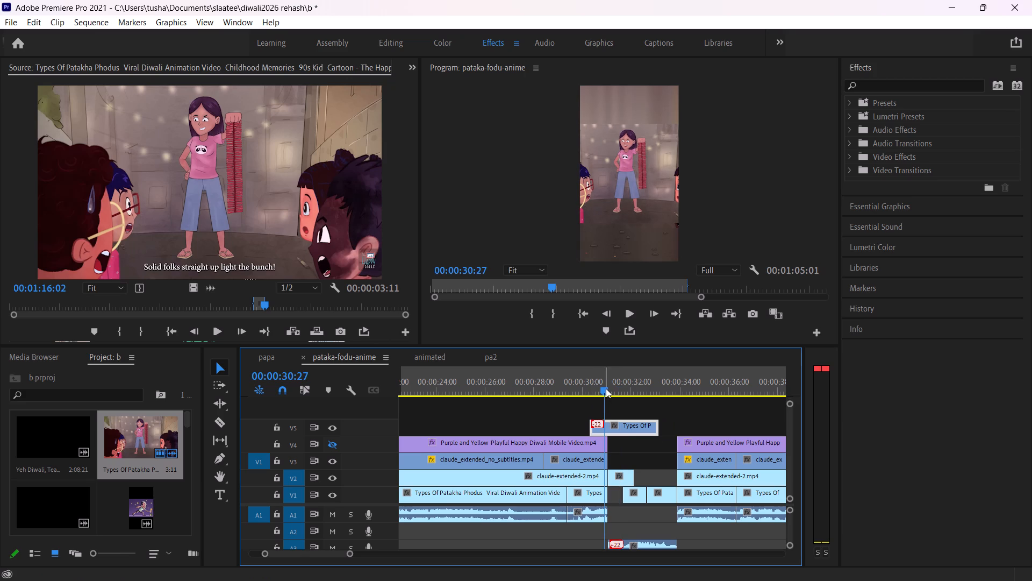
Show the V5 clip's effect settings and set its opacity to 77%.
left_click(3, 65)
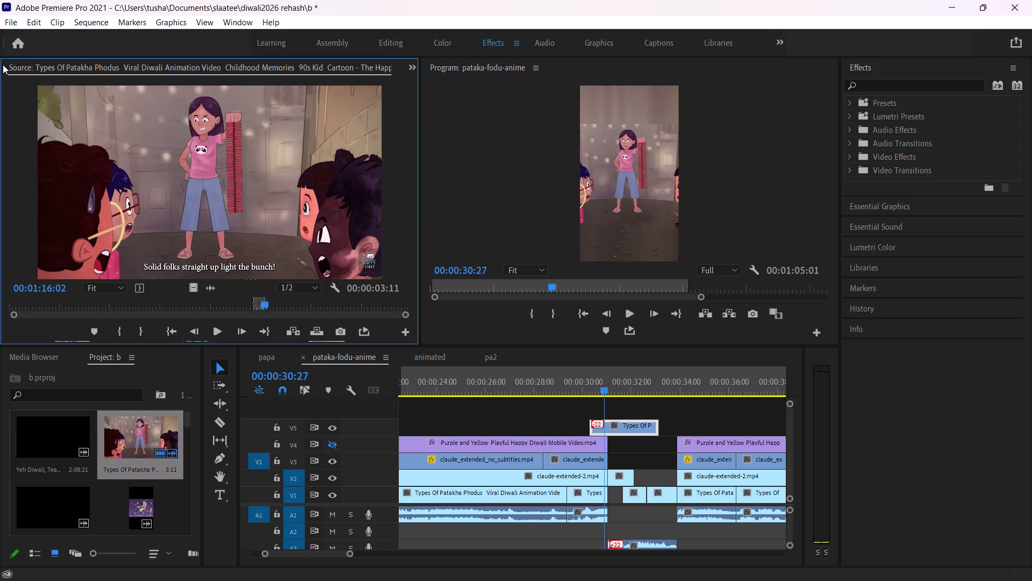
left_click(411, 63)
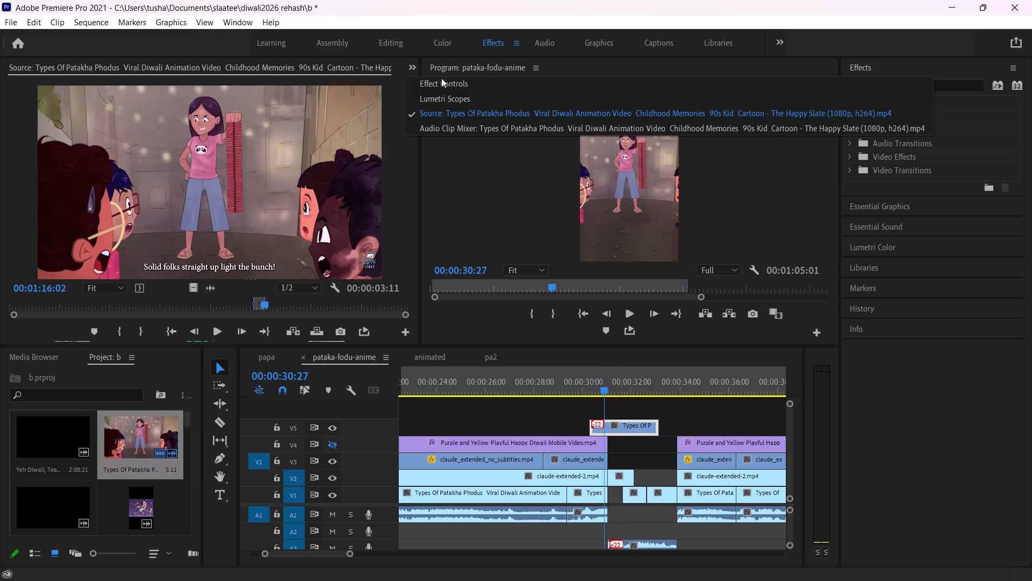
left_click(443, 85)
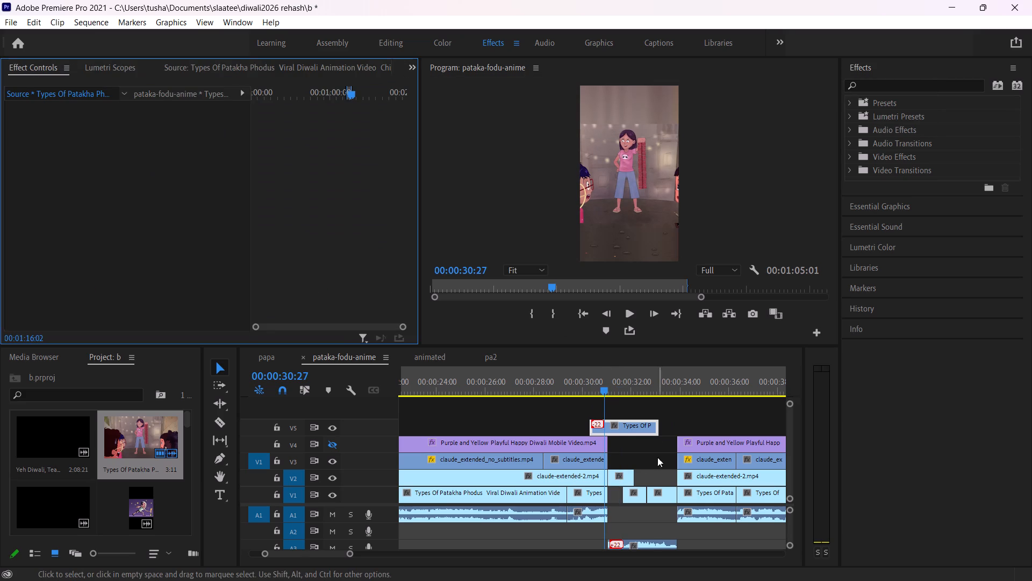
left_click(657, 457)
left_click(637, 431)
left_click_drag(138, 261, 135, 261)
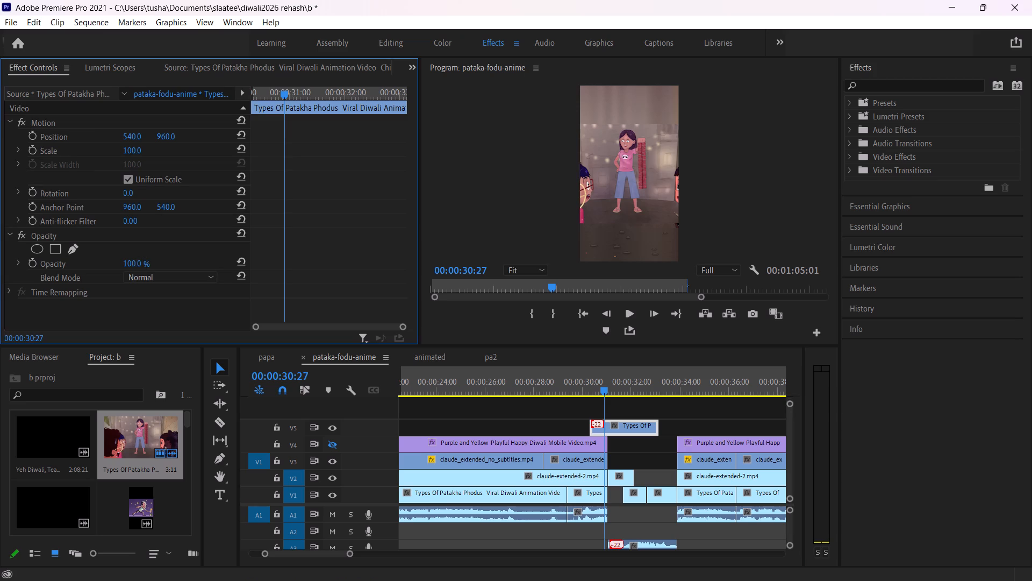
left_click_drag(135, 261, 119, 261)
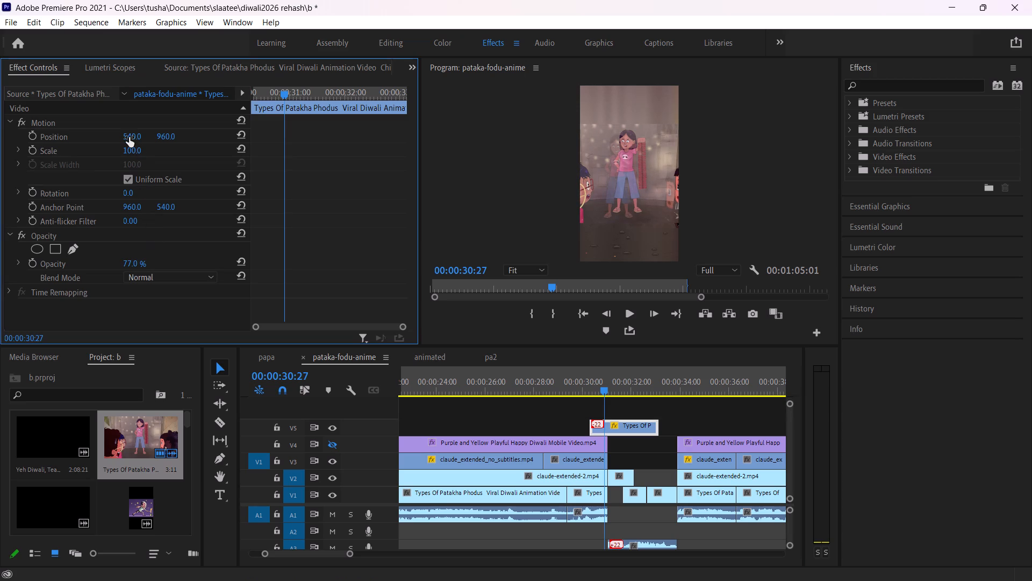
Set the V5 clip's position to 453, 1011 to align the girl with the footage below, and enlarge the program view to check.
left_click_drag(130, 133, 64, 133)
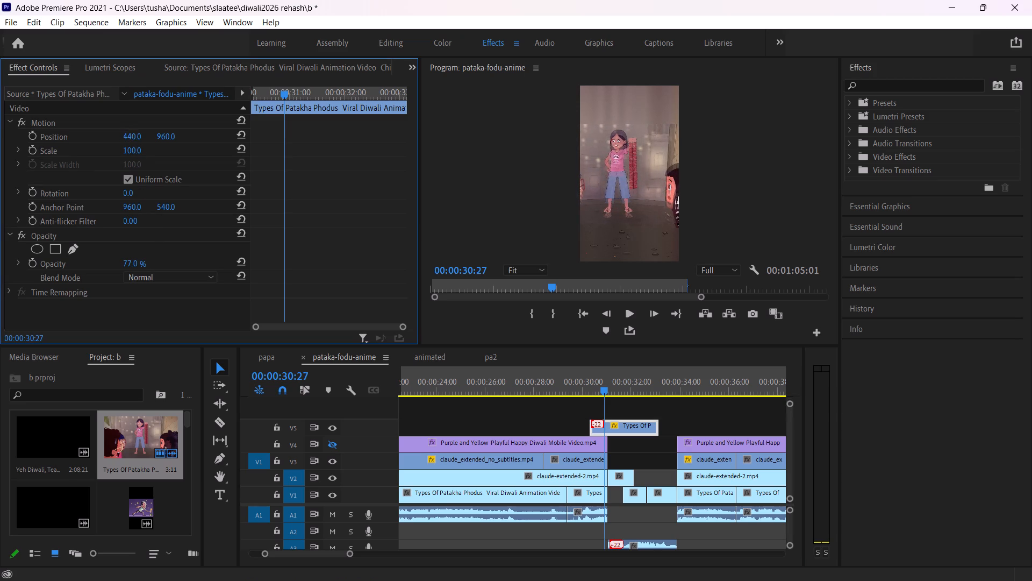
left_click_drag(64, 133, 73, 133)
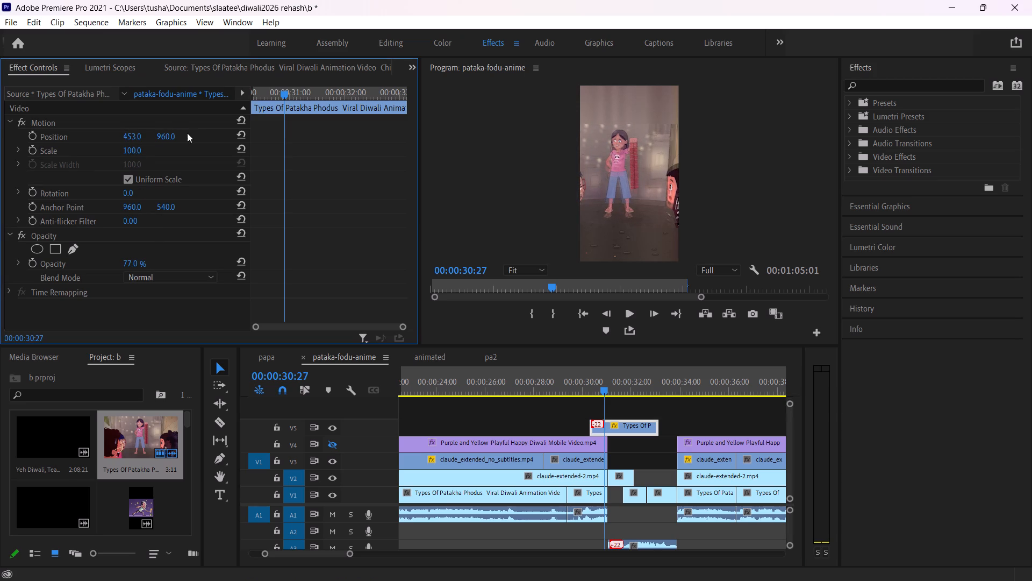
left_click_drag(162, 135, 202, 132)
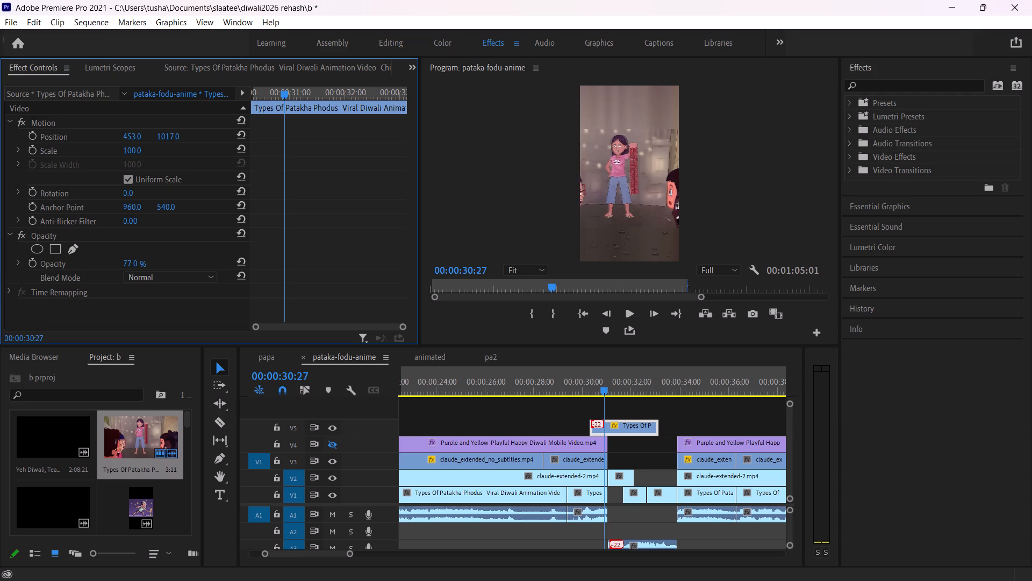
left_click_drag(202, 132, 187, 124)
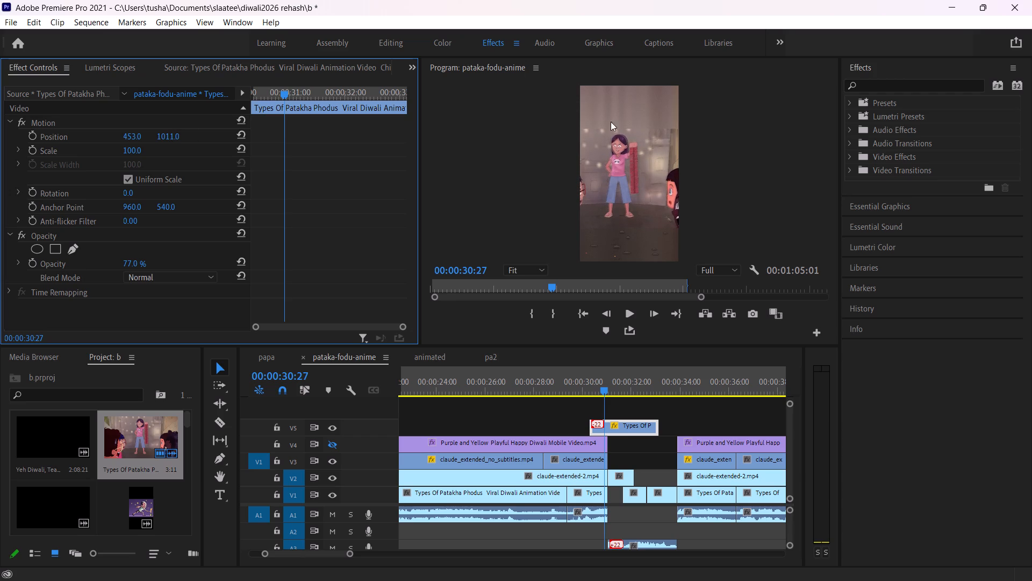
left_click(625, 183)
key("grave")
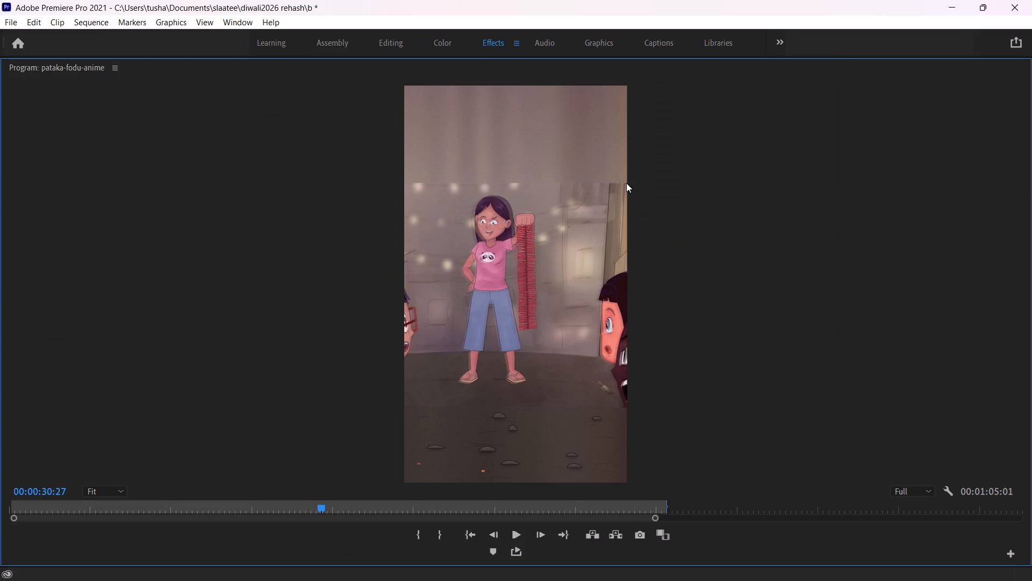
Refine the V5 clip's position to 436, 1015 so the girl lines up with the footage below.
key("grave")
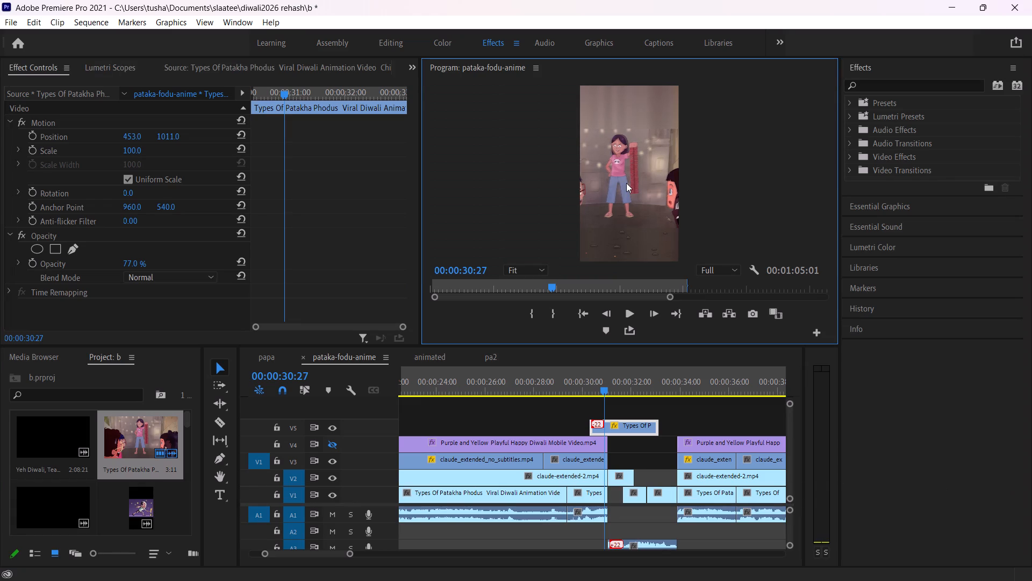
left_click_drag(658, 344, 654, 395)
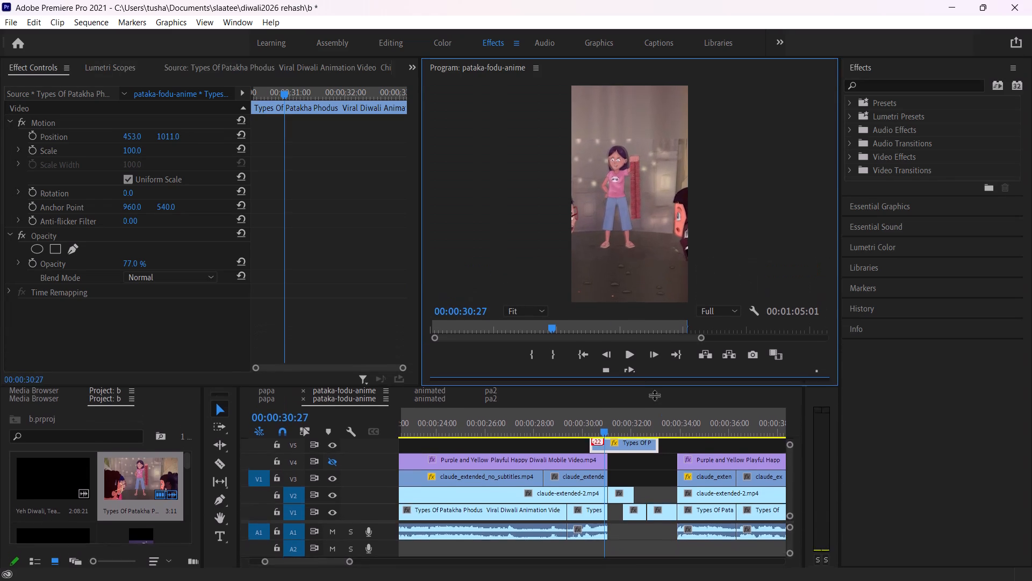
left_click_drag(654, 395, 642, 468)
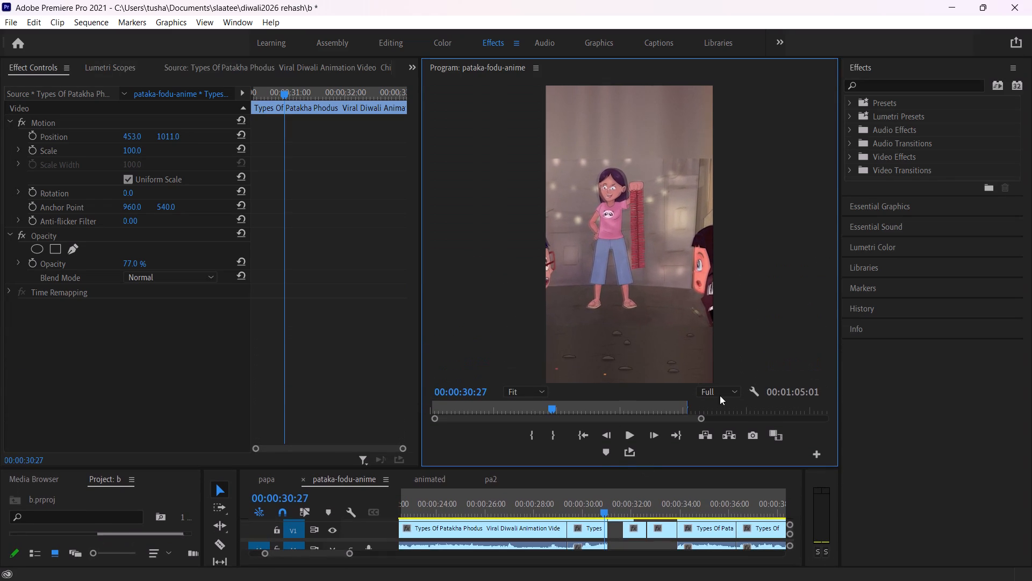
left_click_drag(839, 292, 877, 292)
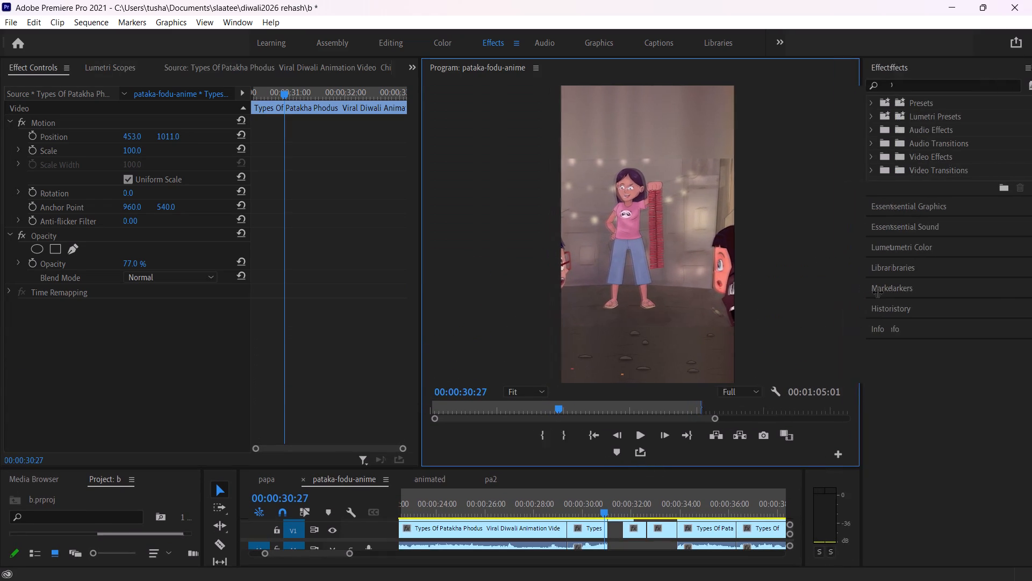
left_click_drag(877, 292, 830, 289)
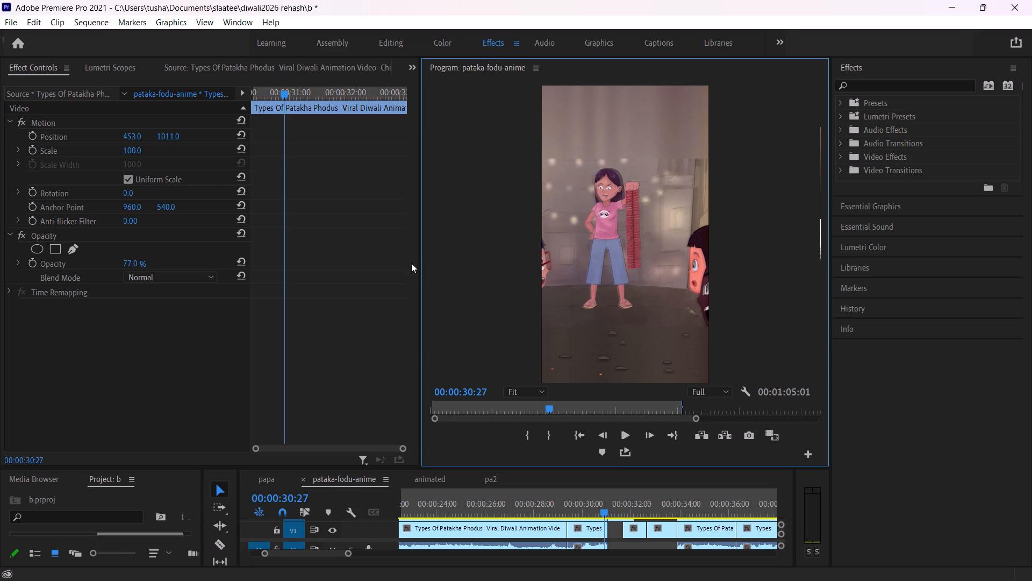
left_click(132, 147)
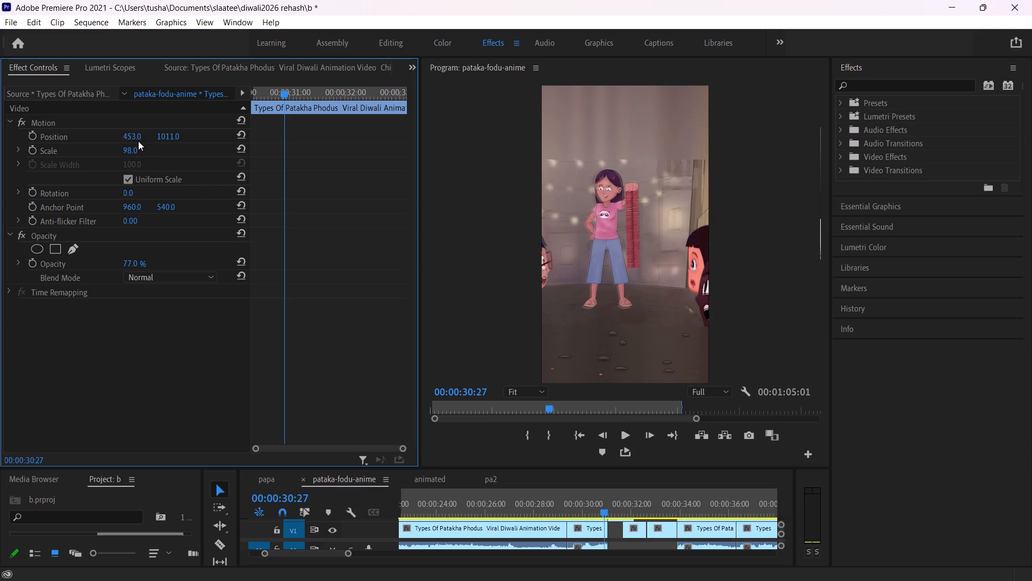
key("ctrl+z")
left_click_drag(133, 136, 120, 136)
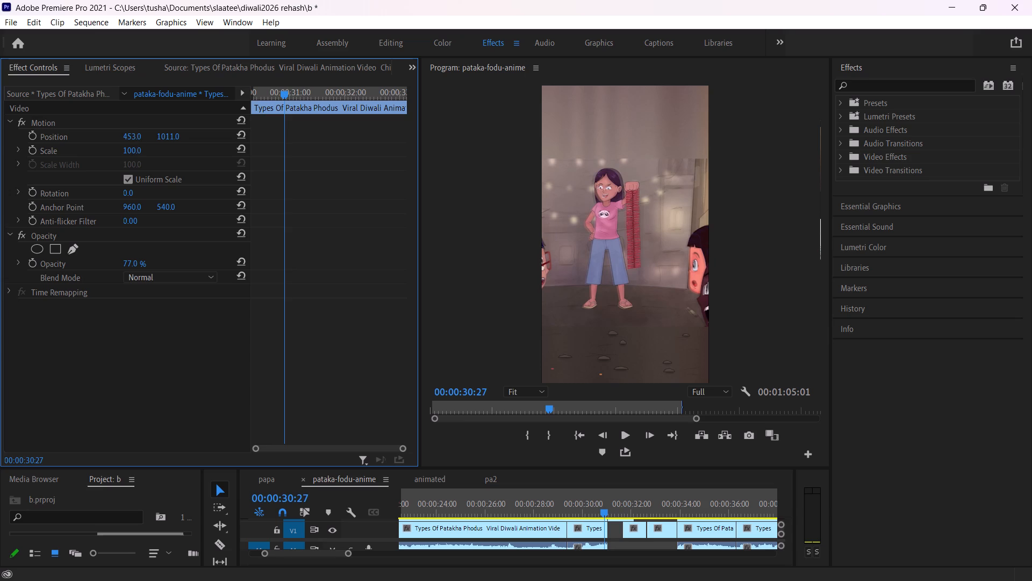
left_click_drag(120, 136, 106, 136)
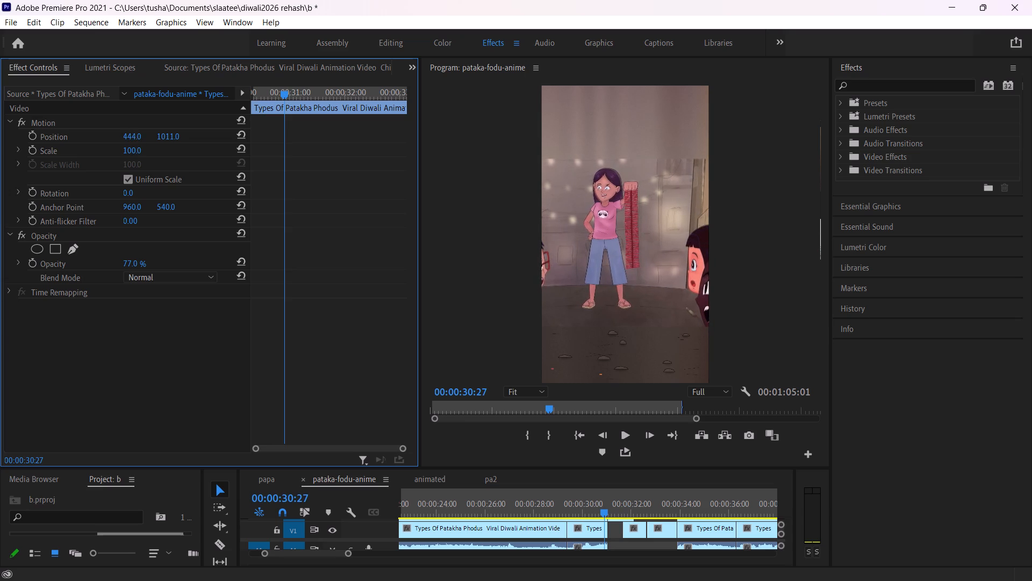
left_click_drag(106, 136, 101, 136)
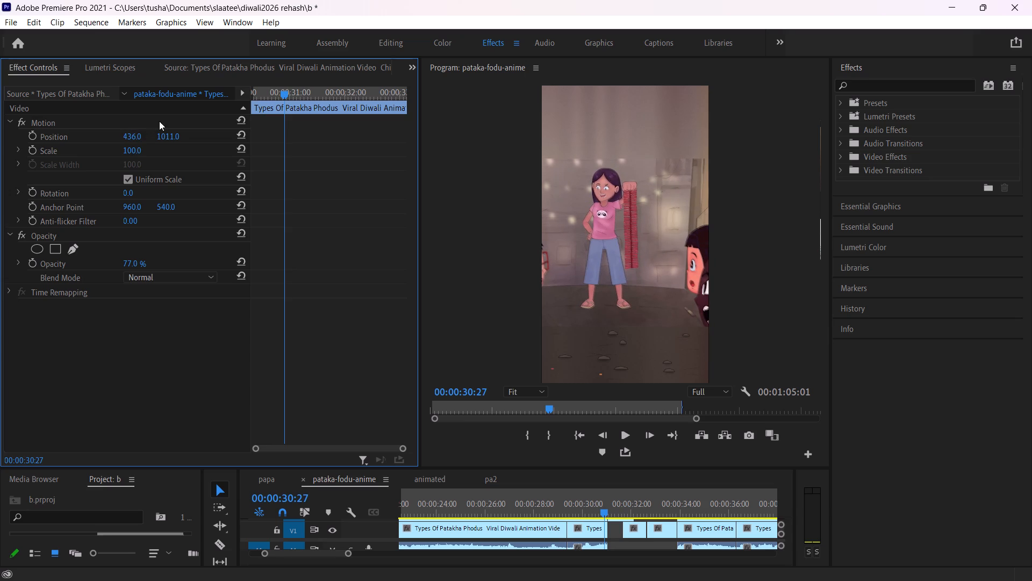
left_click_drag(161, 134, 173, 132)
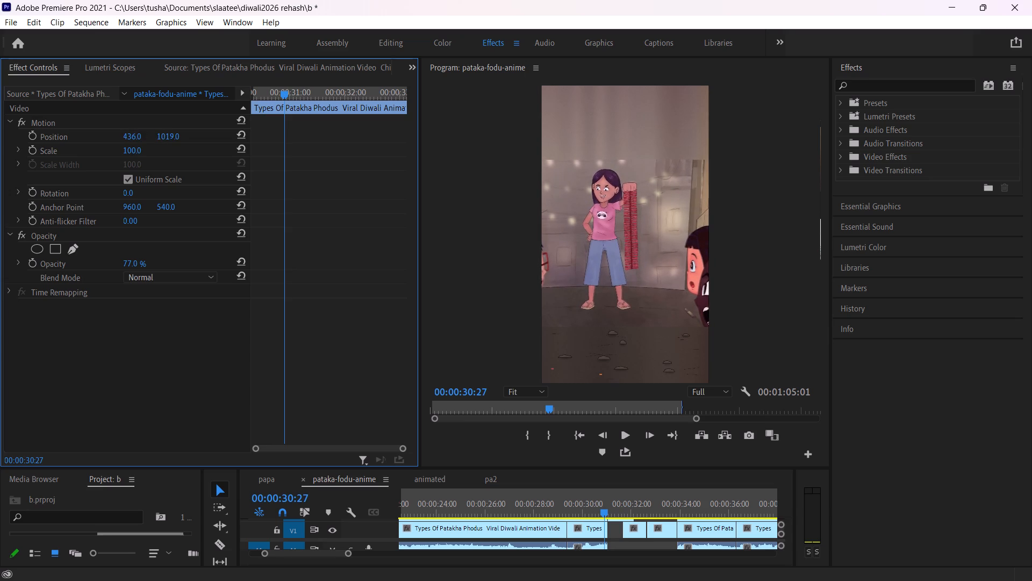
left_click_drag(173, 132, 169, 132)
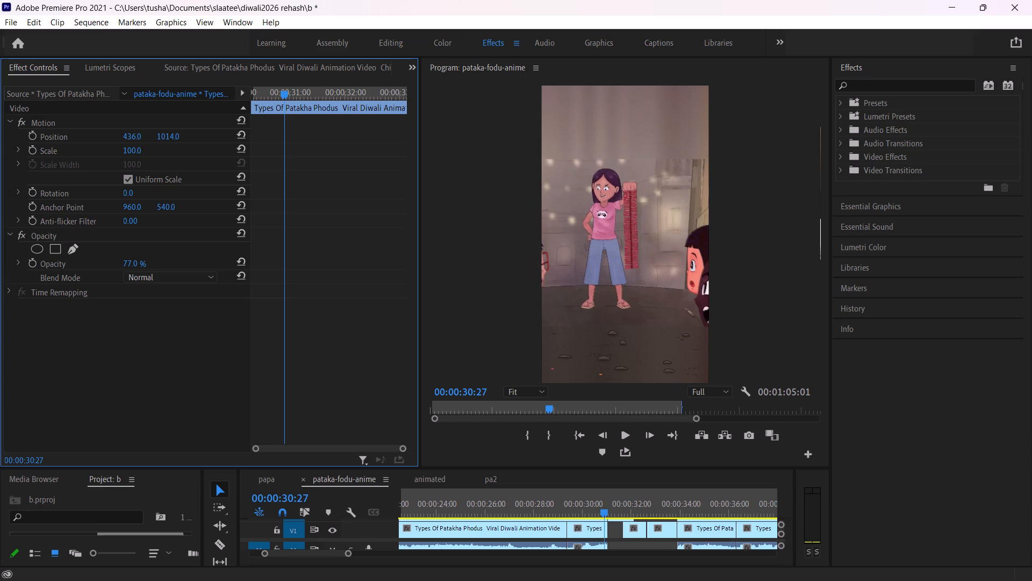
left_click_drag(169, 132, 170, 132)
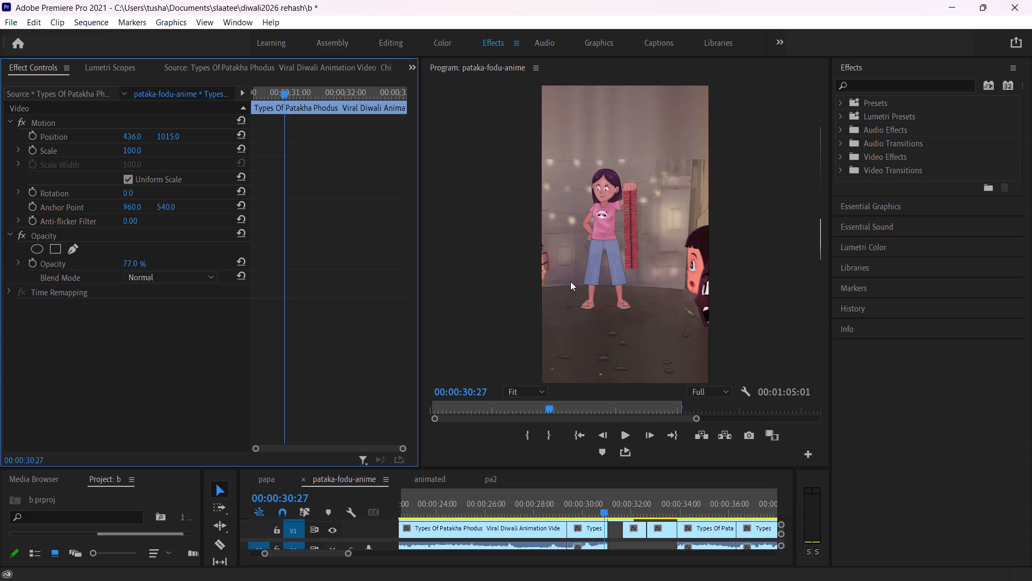
left_click(570, 264)
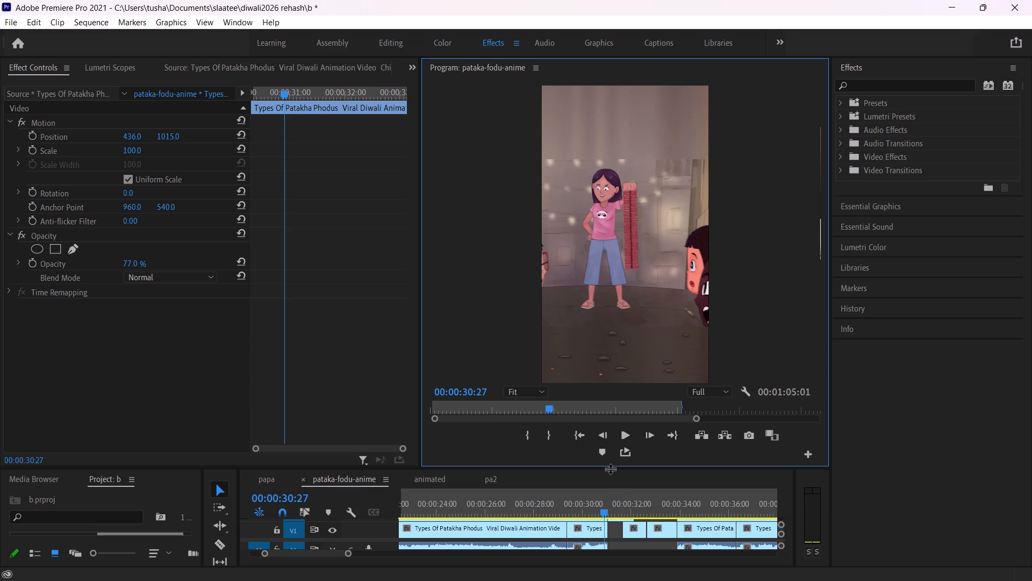
Move the V5 clip 22 frames later to start at the previous scene's end, and set its opacity to 100%.
left_click_drag(610, 469, 611, 334)
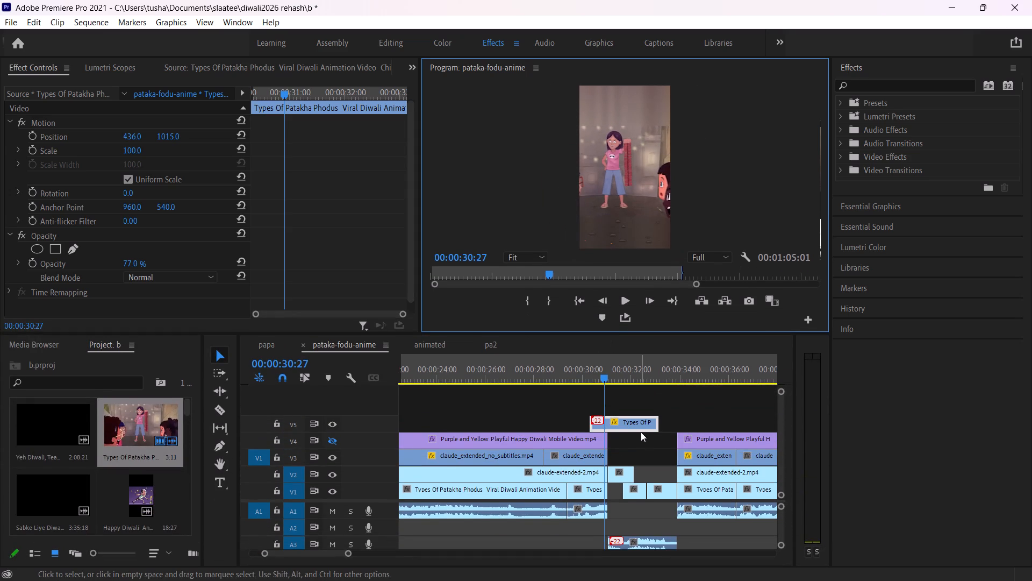
left_click_drag(627, 415, 644, 415)
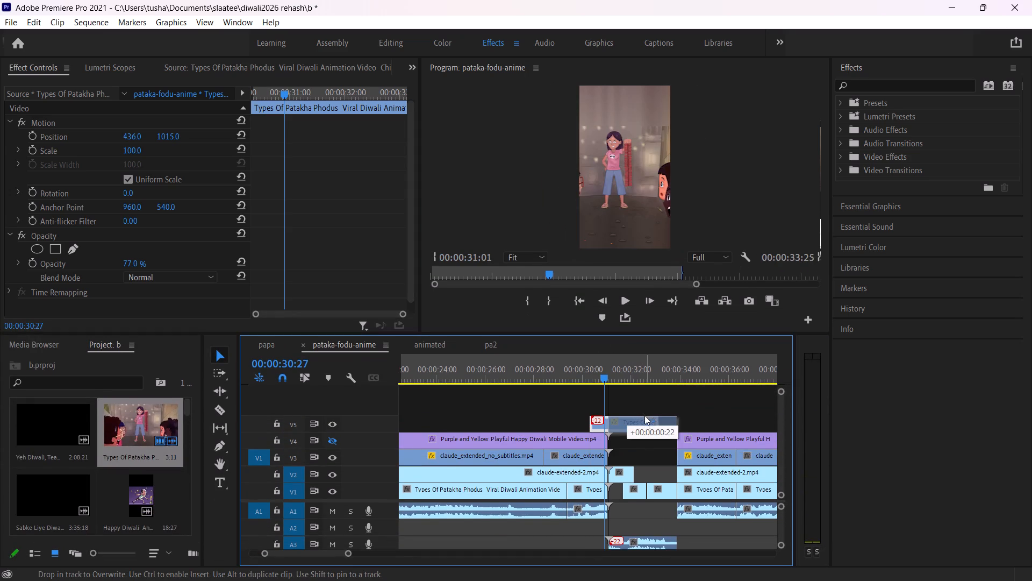
left_click_drag(133, 263, 731, 264)
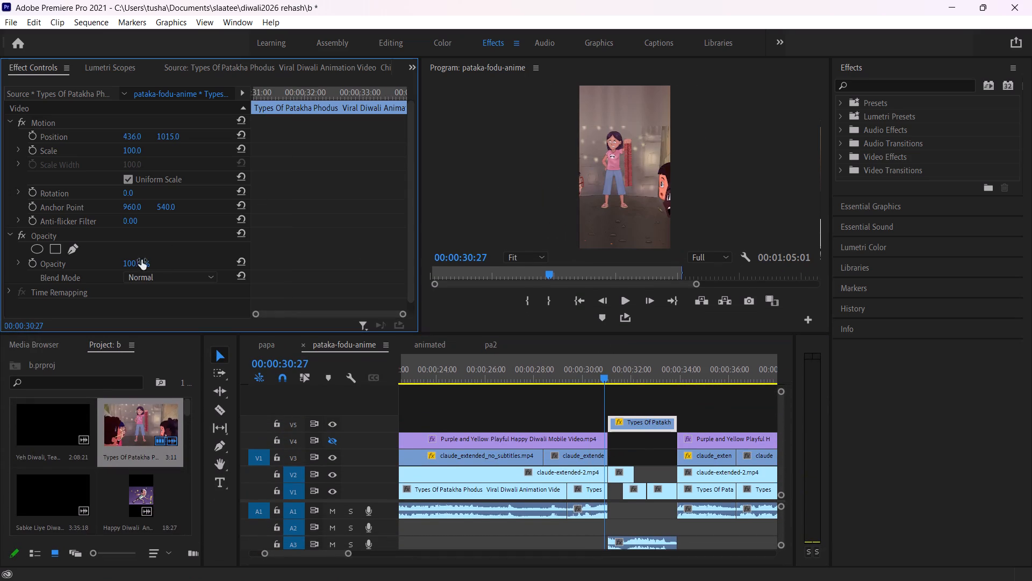
Play the girl's scene from 00:00:29:04, including in the enlarged program view, checking the joins into the following scenes.
key("space")
key("space")
left_click(650, 150)
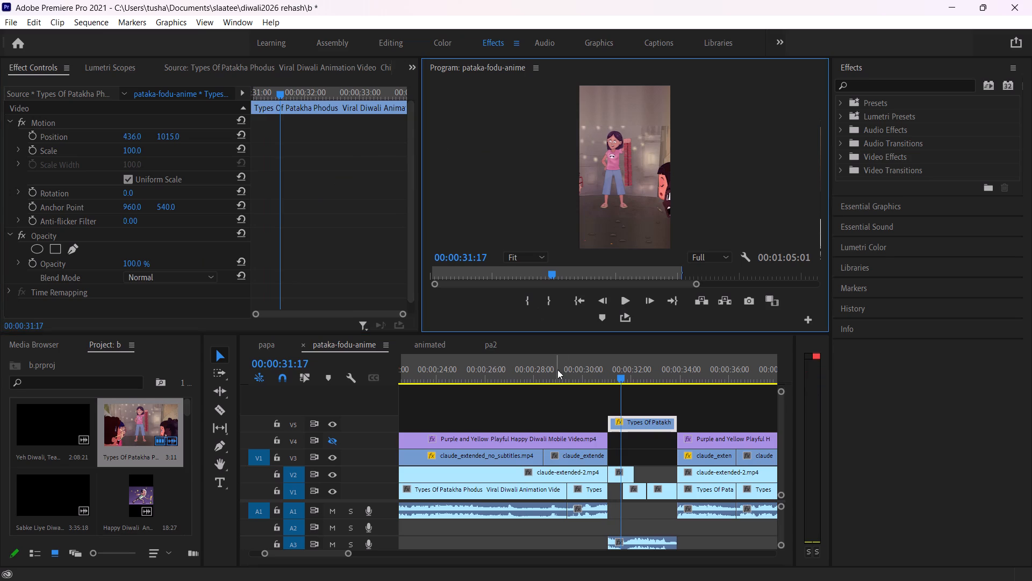
left_click(562, 373)
left_click(623, 155)
key("grave")
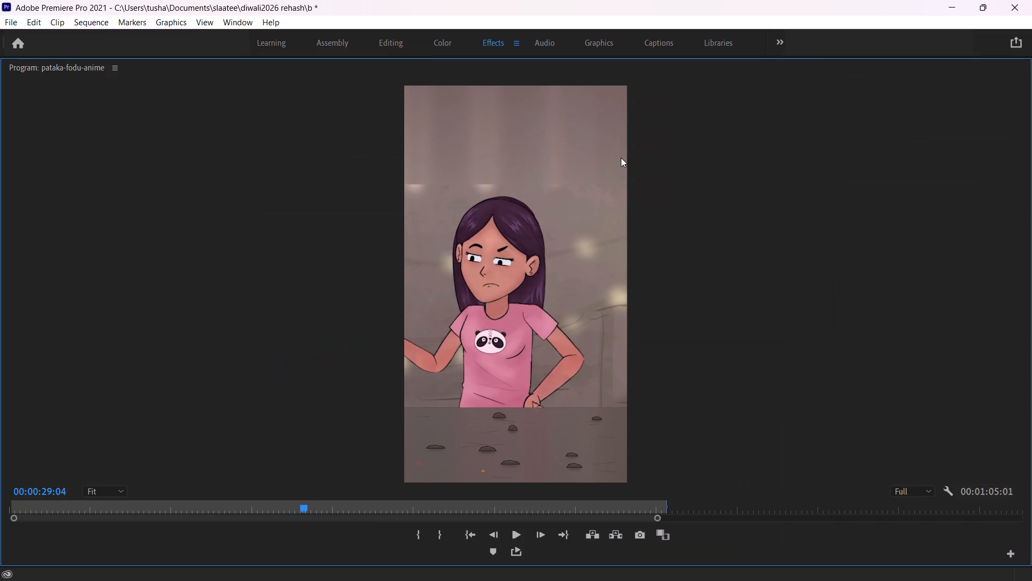
key("space")
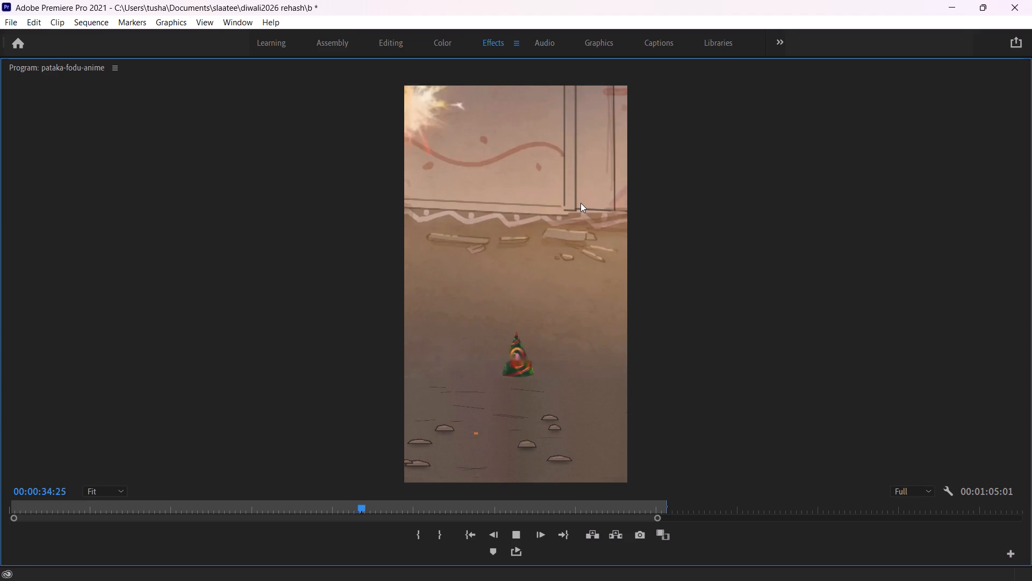
key("space")
type("`")
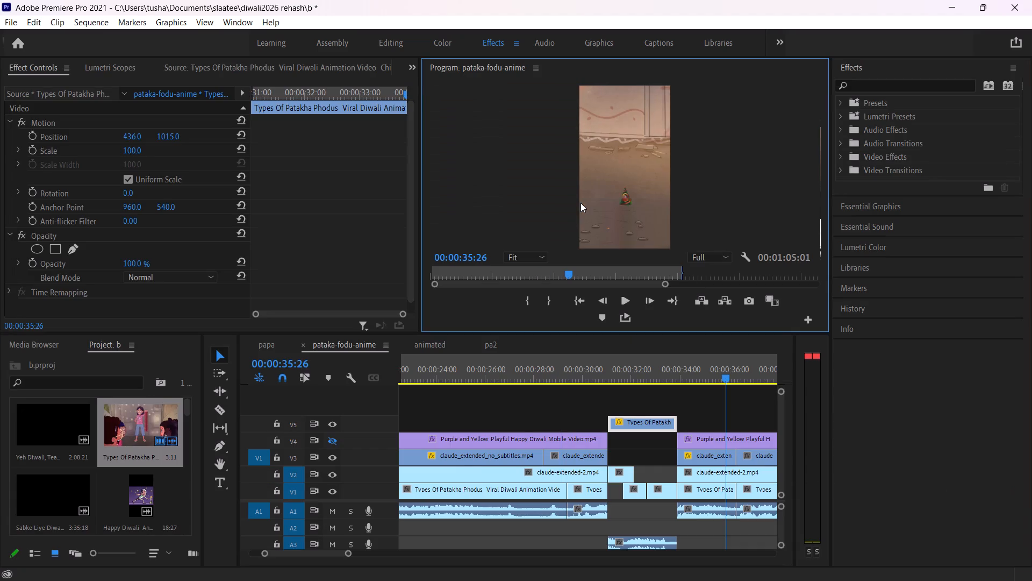
left_click(597, 364)
key("space")
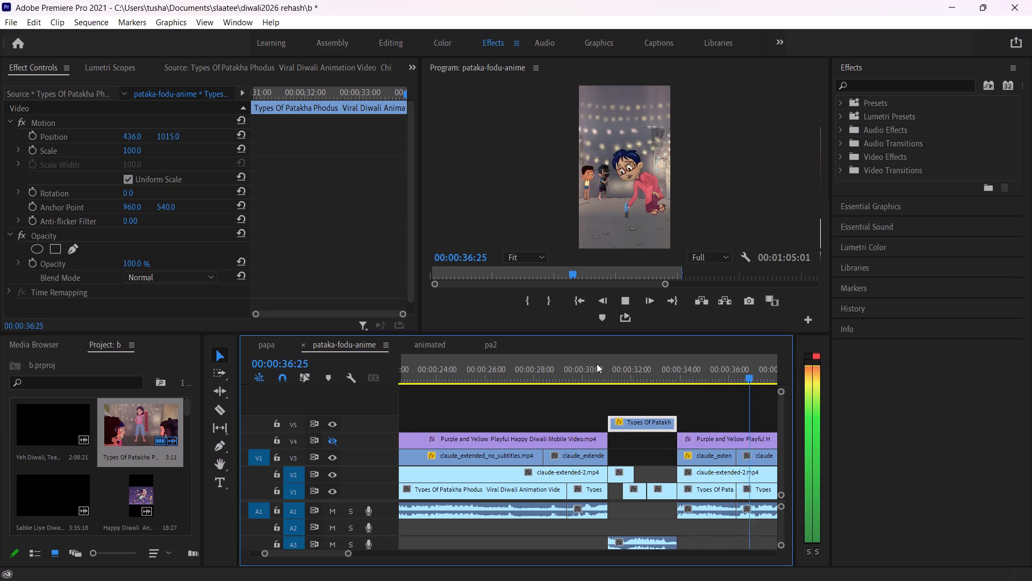
key("space")
Find the cut after the girl's scene, set the playhead to 00:00:36:08, and make the V4 title track visible.
scroll(601, 401, "up", 6)
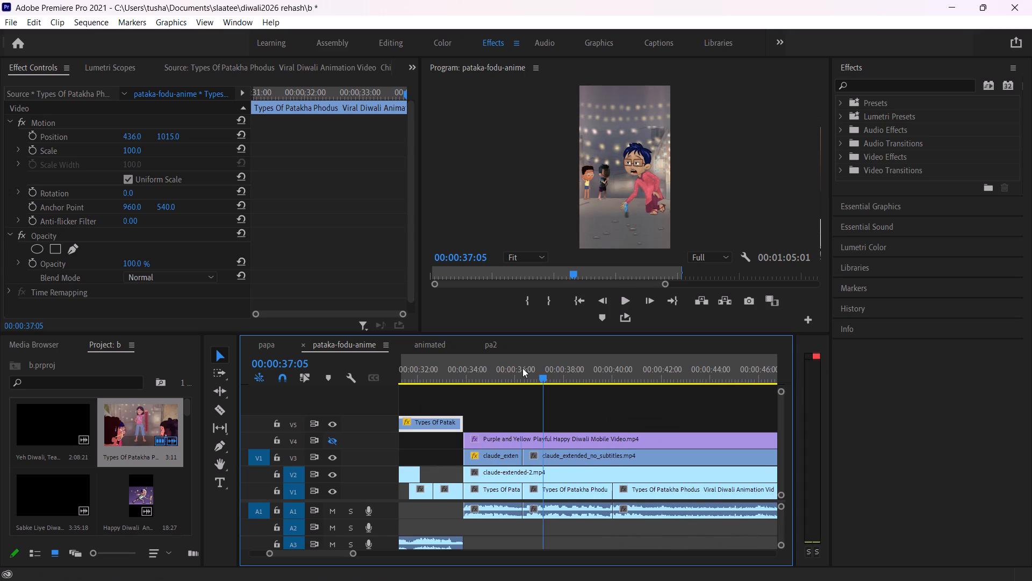
left_click(522, 368)
key("space")
key("space")
left_click(524, 365)
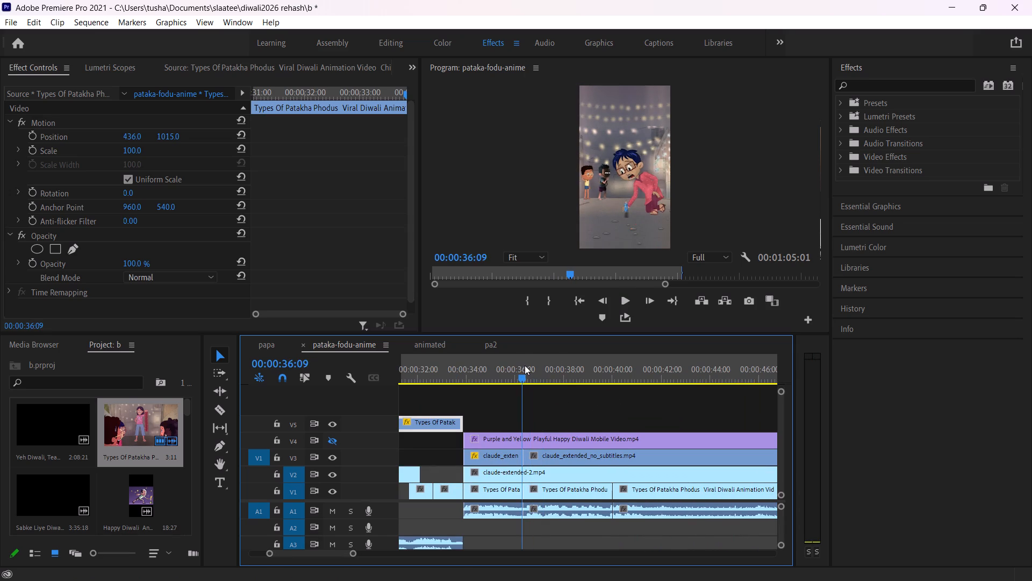
key("Left")
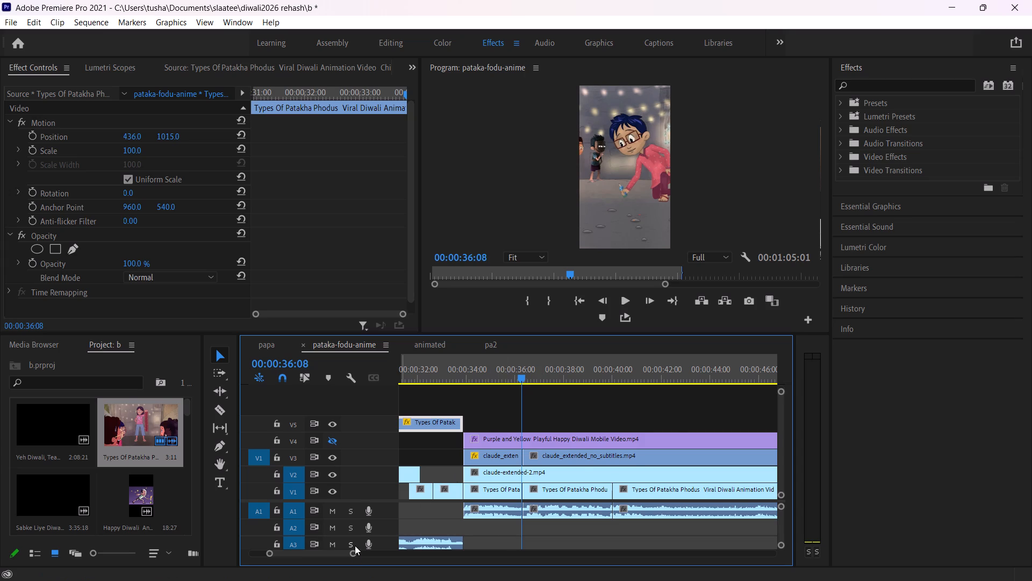
left_click_drag(355, 556, 322, 550)
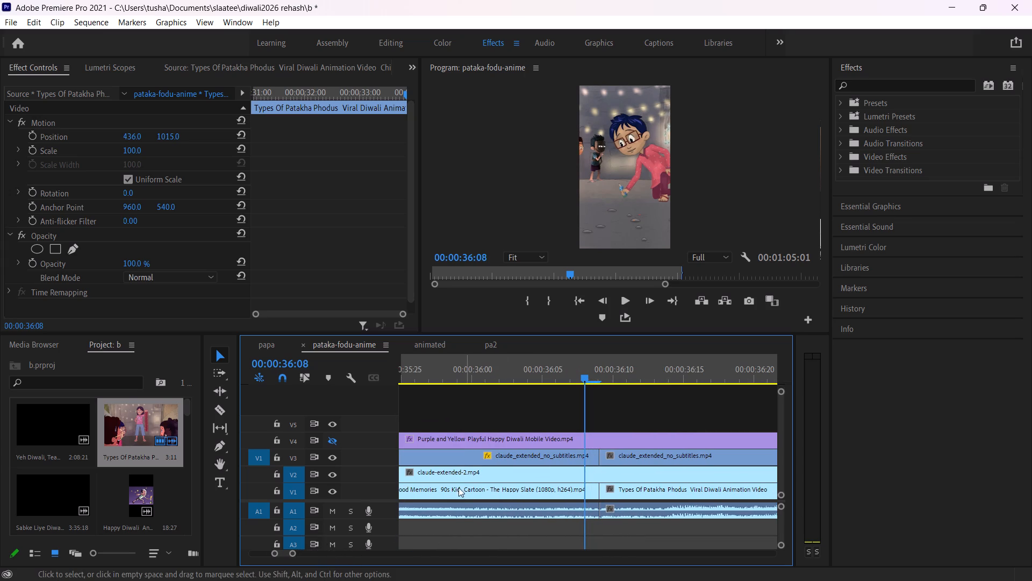
left_click(338, 441)
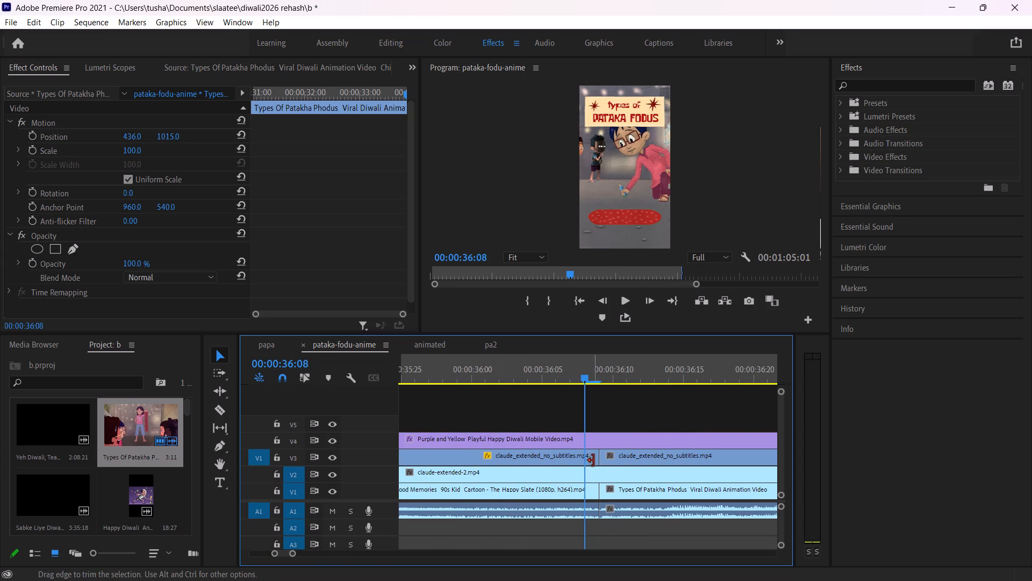
Trim the end of the V3 clip before the 00:00:36:09 cut back by about six frames, stepping through the frames around it.
left_click_drag(593, 460, 576, 468)
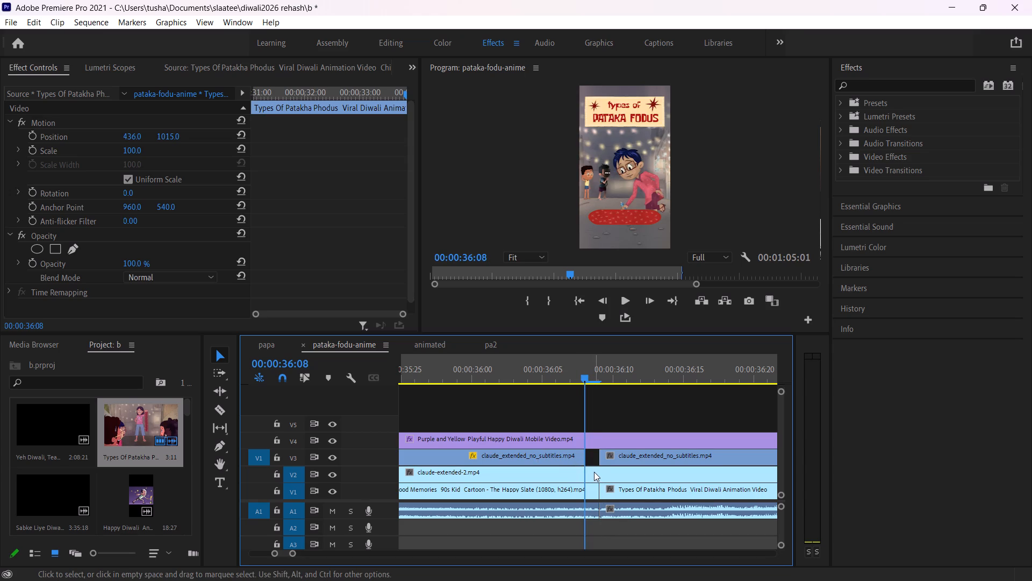
left_click(576, 367)
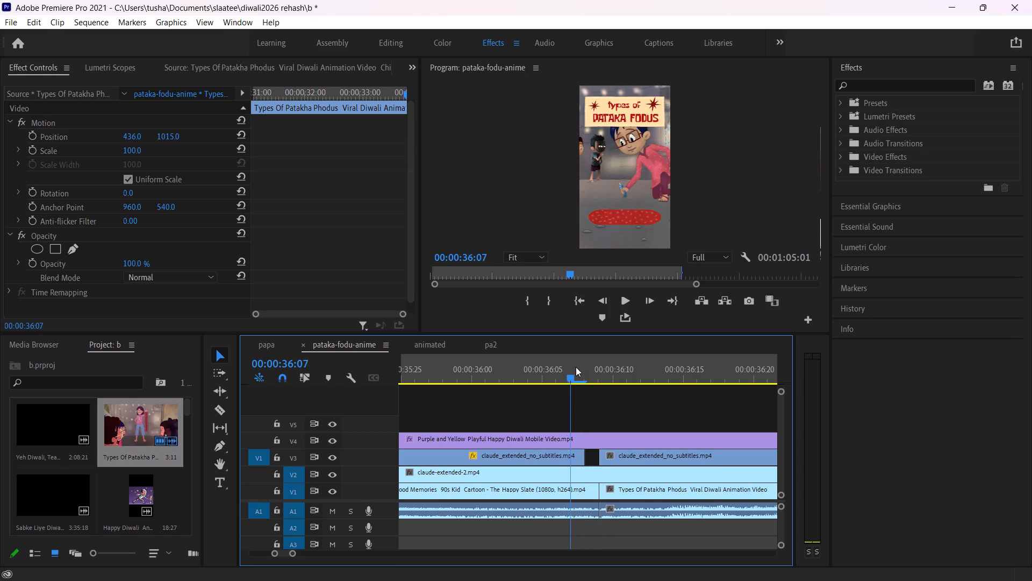
left_click(547, 367)
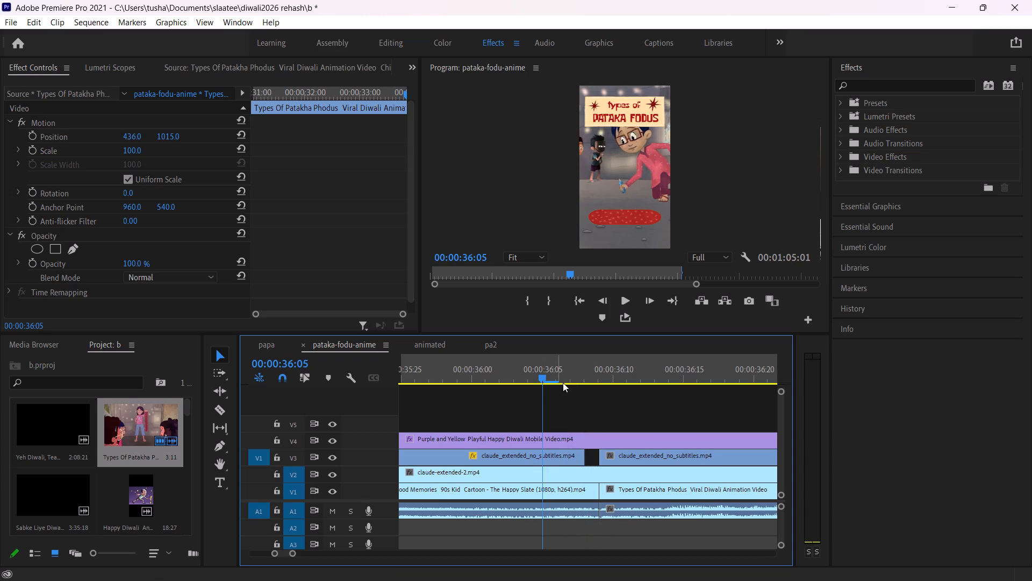
key("Right")
key("Right")
key("Right")
key("Right")
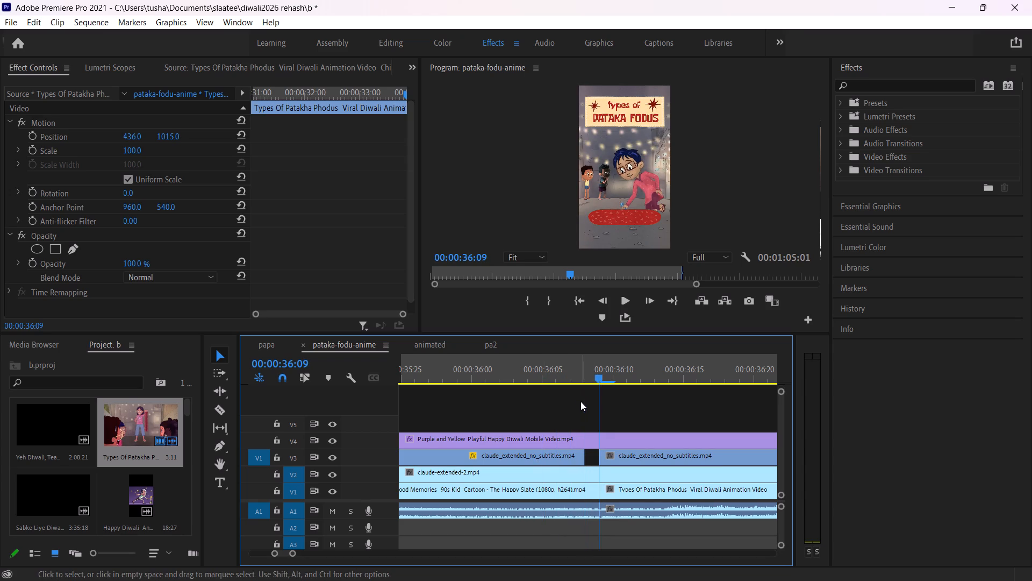
key("Left")
key("Left")
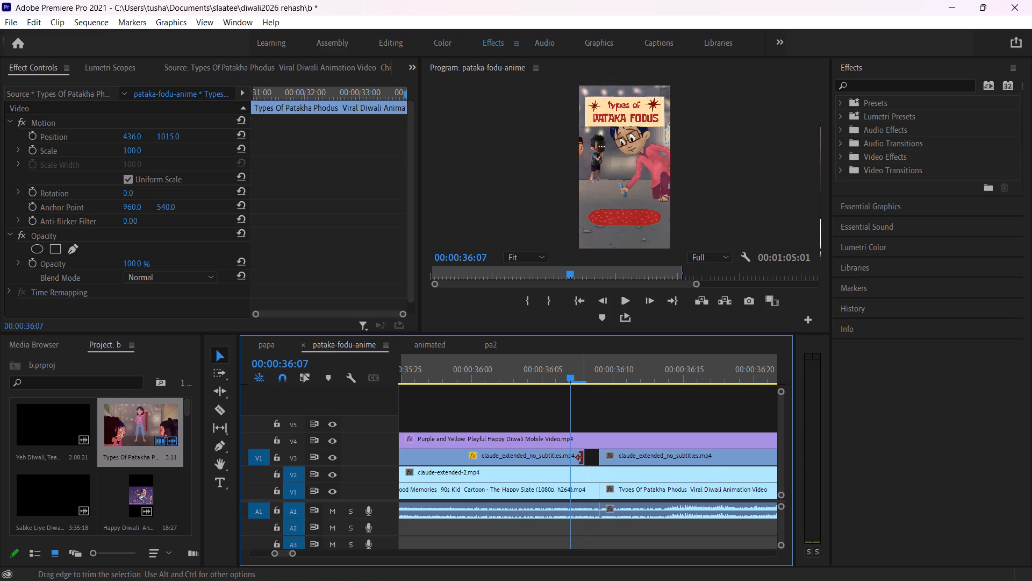
left_click_drag(582, 458, 505, 469)
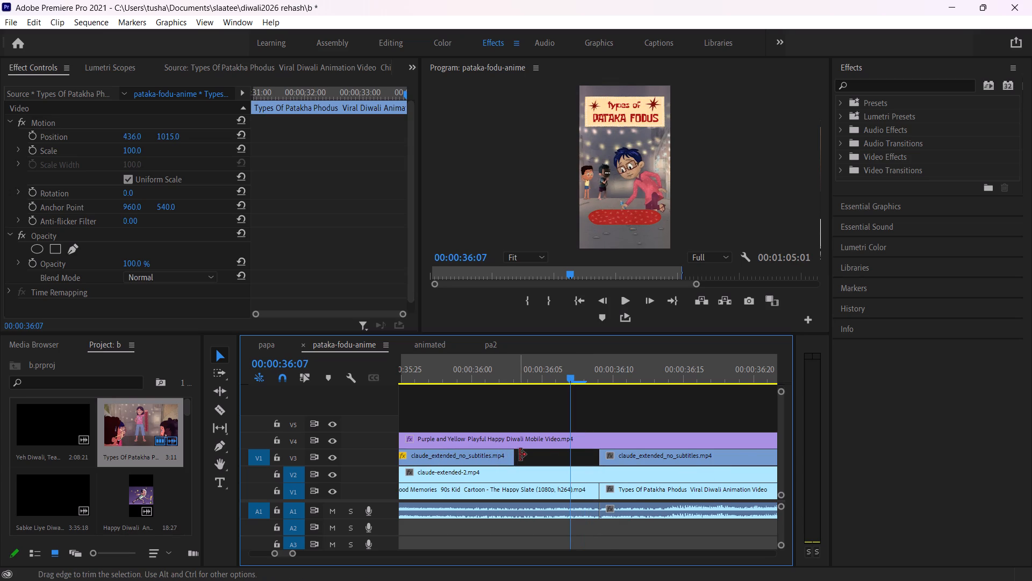
Step frame by frame from 00:00:36:02 through 00:00:36:08 to check the trimmed V3 join after the girl's scene.
scroll(550, 454, "up", 7)
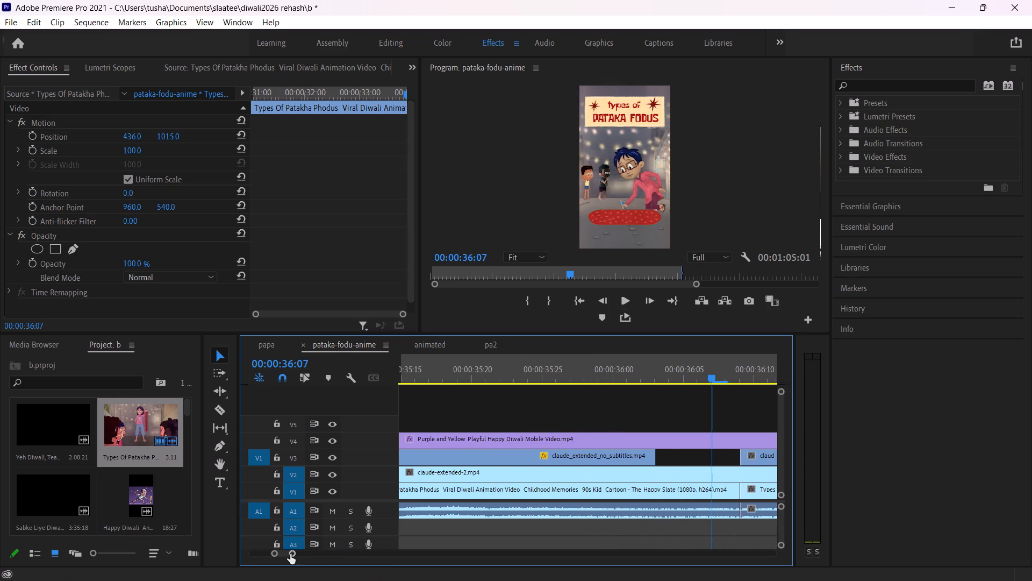
left_click_drag(290, 554, 332, 555)
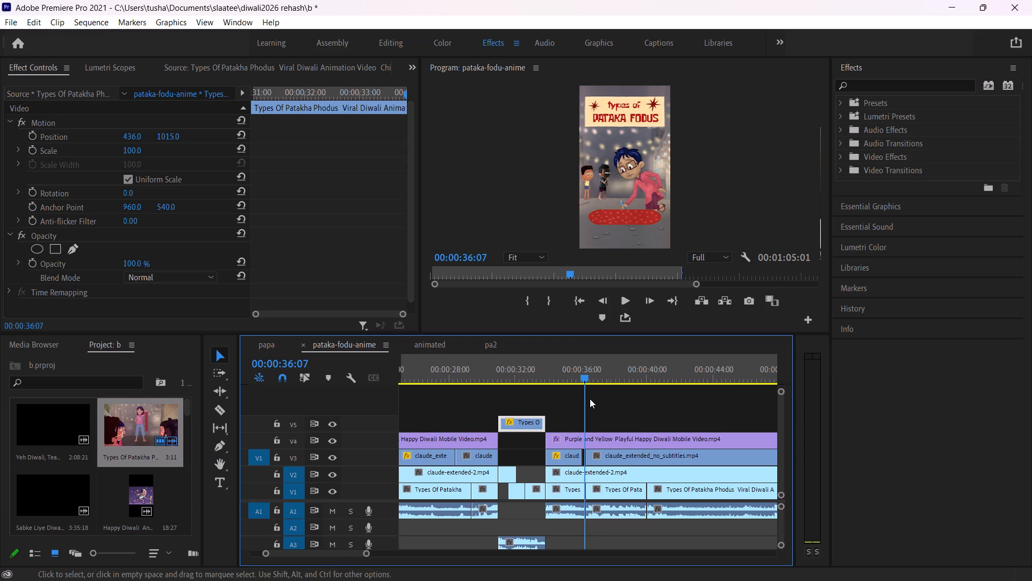
left_click(580, 374)
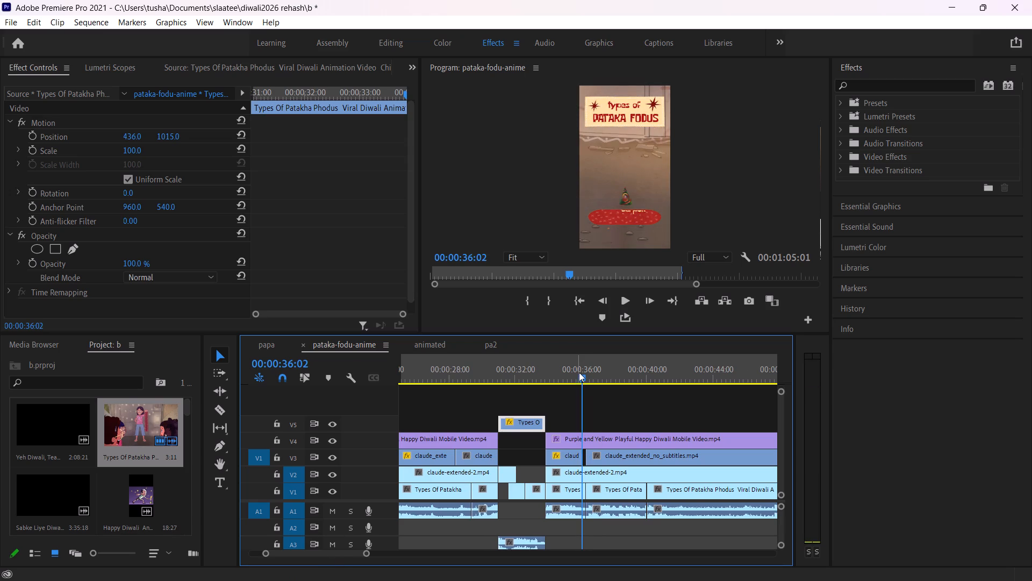
key("Right")
key("Right")
key("Right")
key("Right")
key("Right")
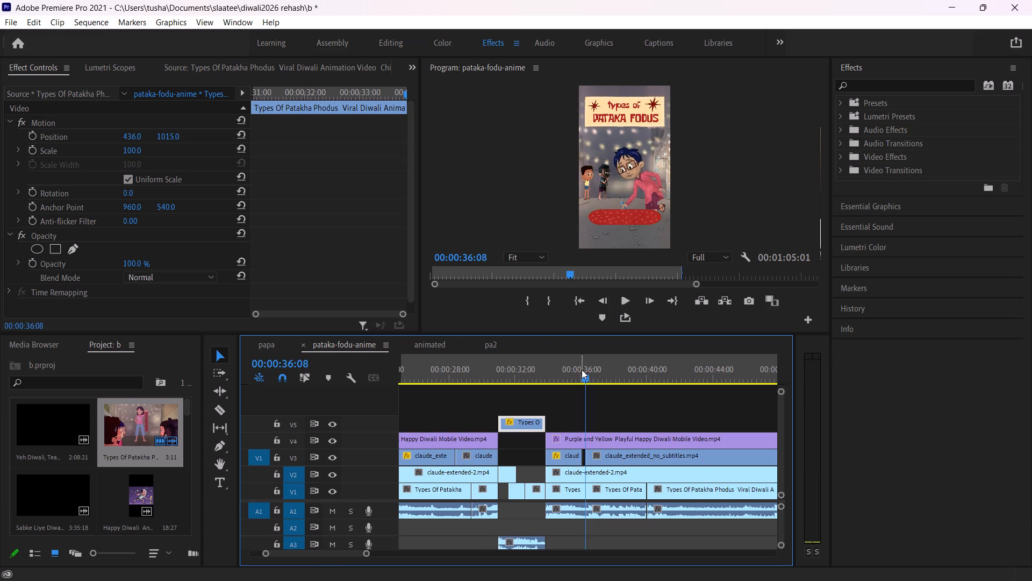
key("Right")
Move the girl's scene clip from V5 down into the gap on V3, keeping its start time.
left_click_drag(369, 552, 375, 551)
left_click_drag(547, 357, 544, 357)
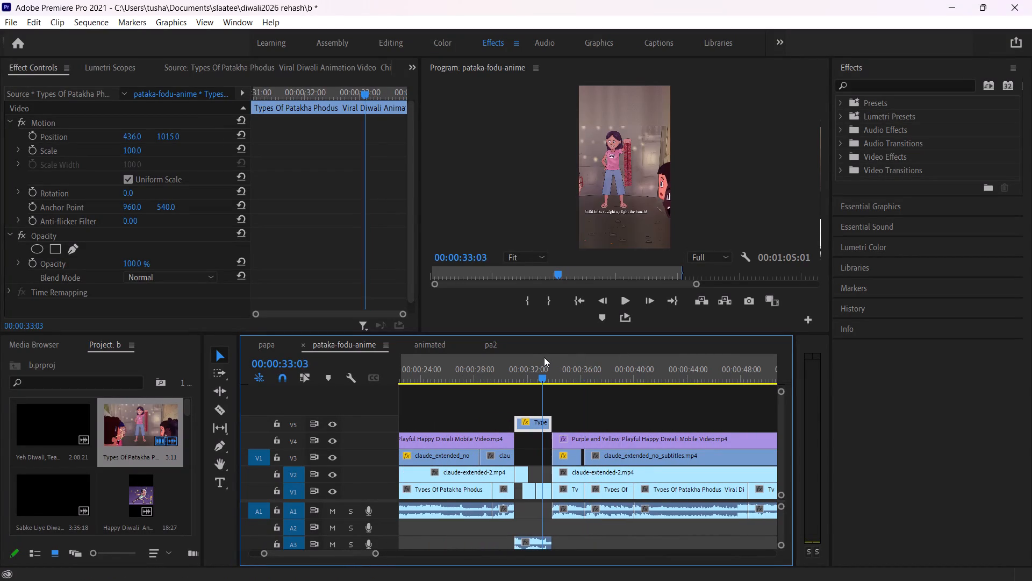
left_click_drag(544, 357, 539, 357)
left_click_drag(541, 426, 537, 442)
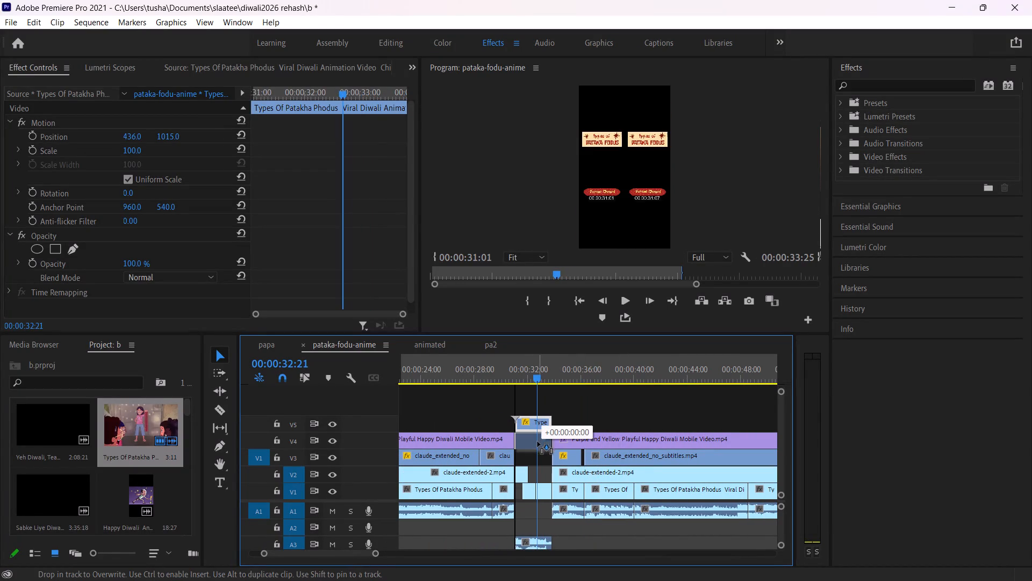
left_click_drag(537, 442, 539, 451)
Extend the end of the first V4 title clip across the girl's scene to meet the following title clip.
left_click_drag(530, 366, 512, 367)
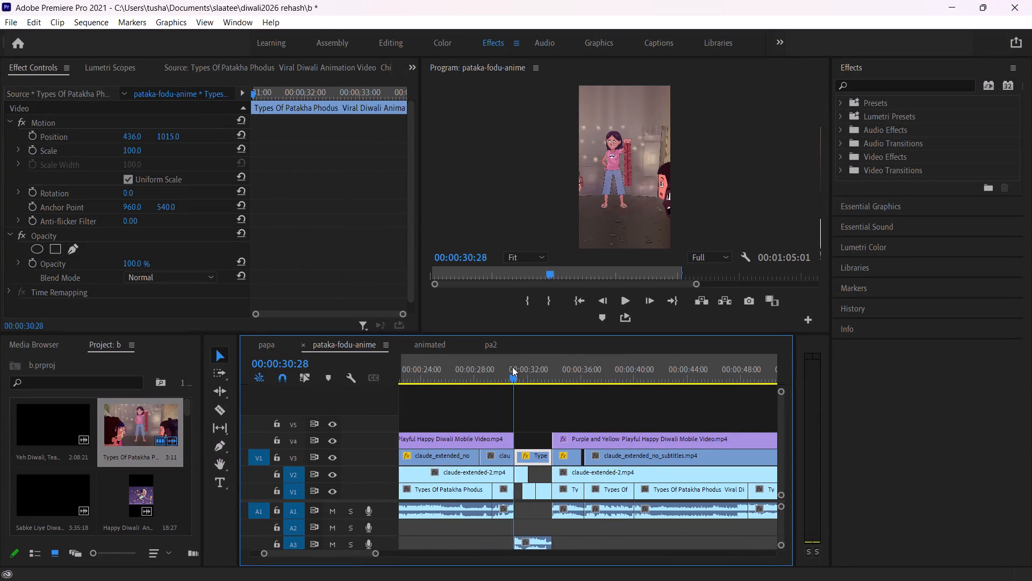
left_click_drag(512, 367, 509, 367)
key("space")
key("space")
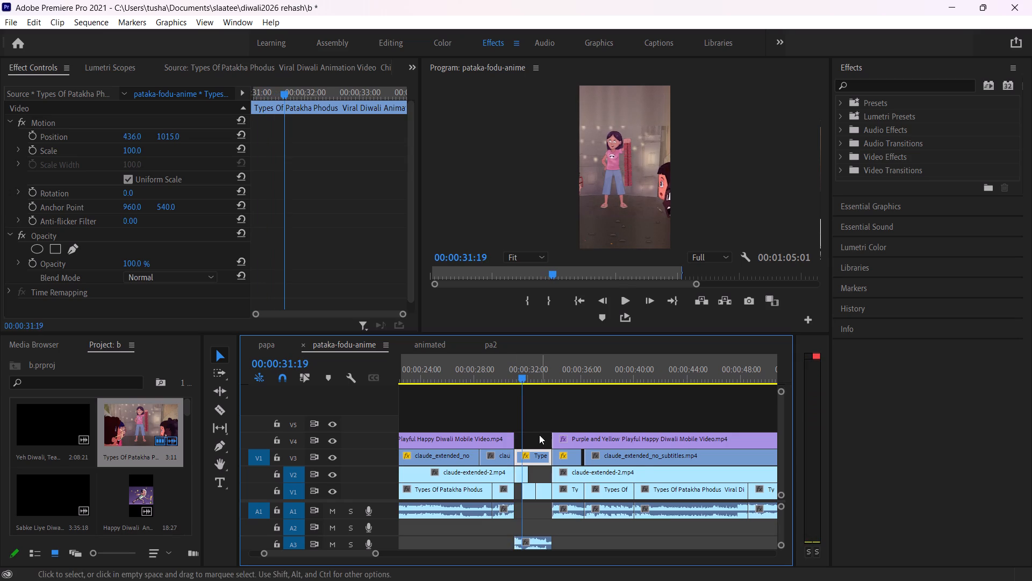
left_click_drag(515, 435, 555, 447)
Play from the girl's scene into the closing card, and revisit the transition around 00:00:47:20.
key("space")
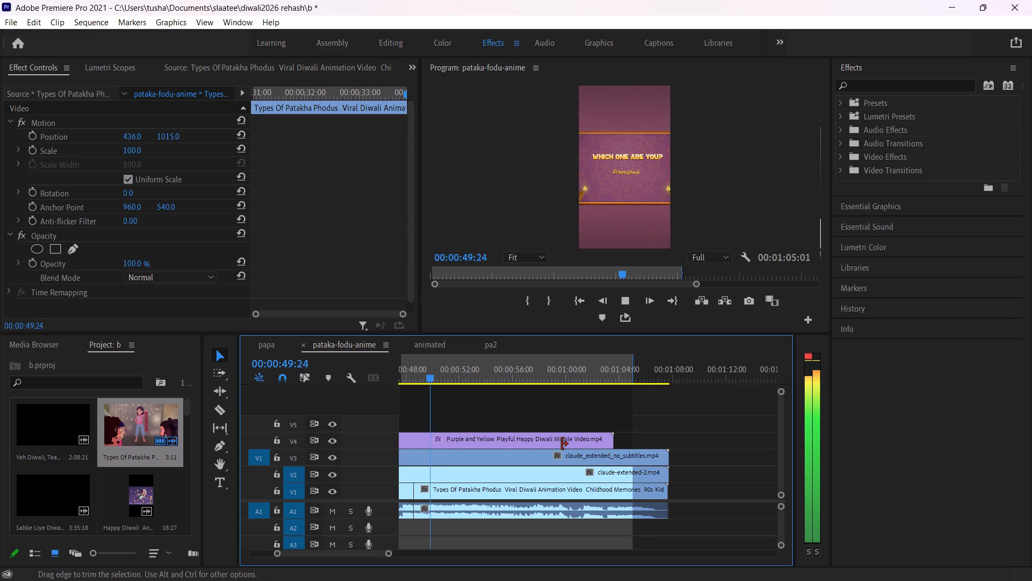
key("space")
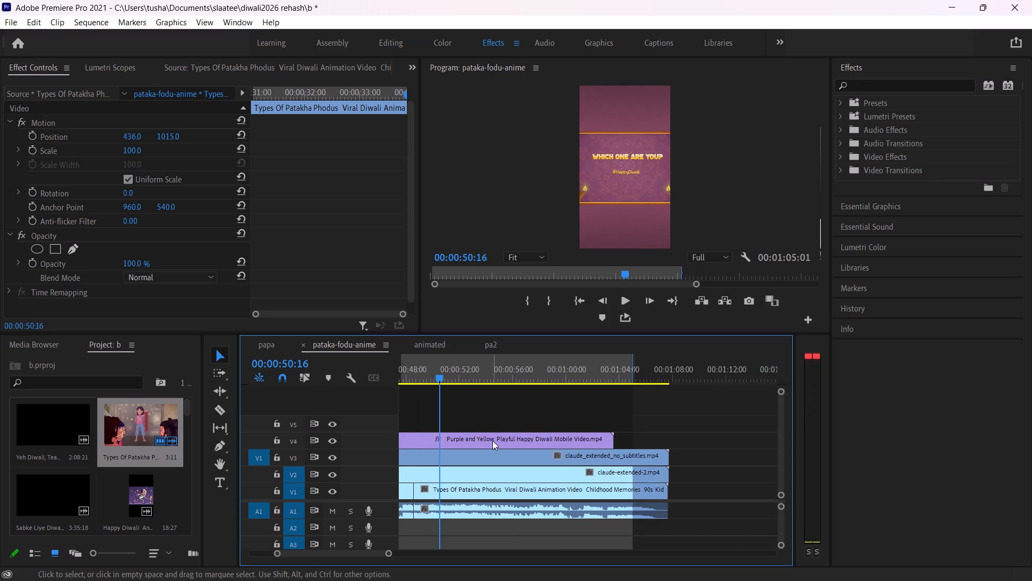
scroll(535, 441, "up", 5)
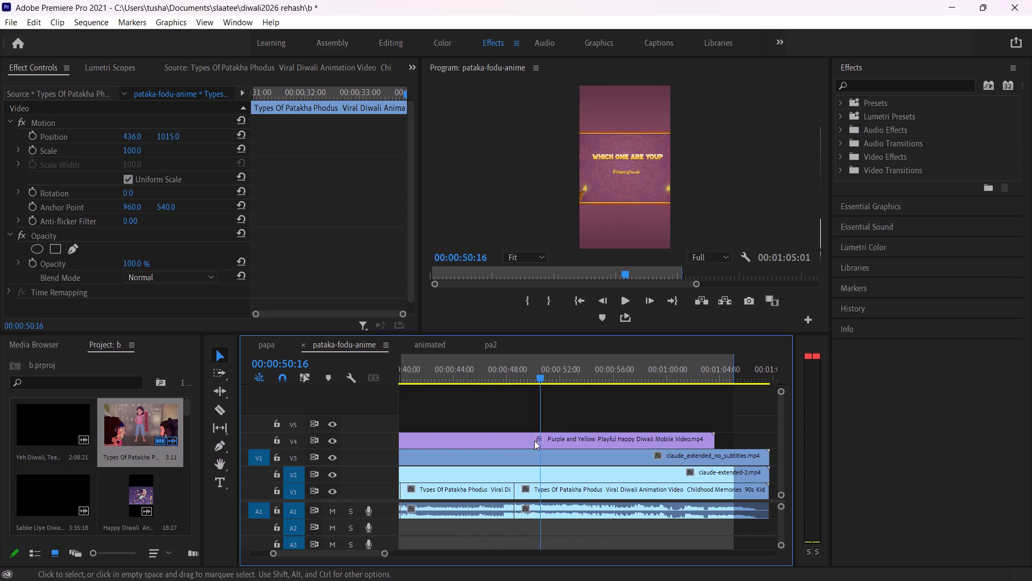
scroll(533, 441, "up", 2)
left_click(556, 369)
left_click_drag(556, 369, 547, 369)
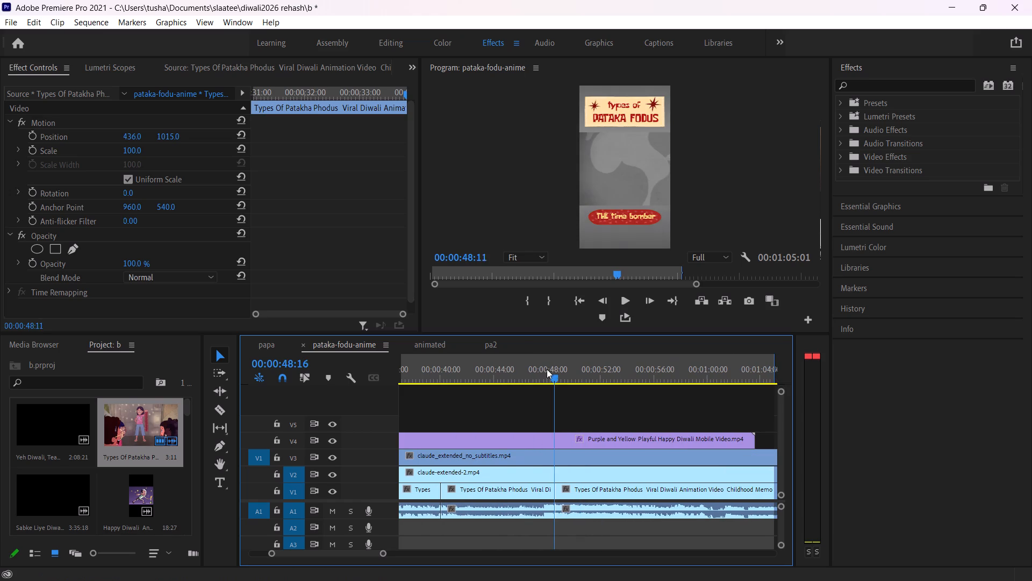
left_click_drag(547, 369, 544, 370)
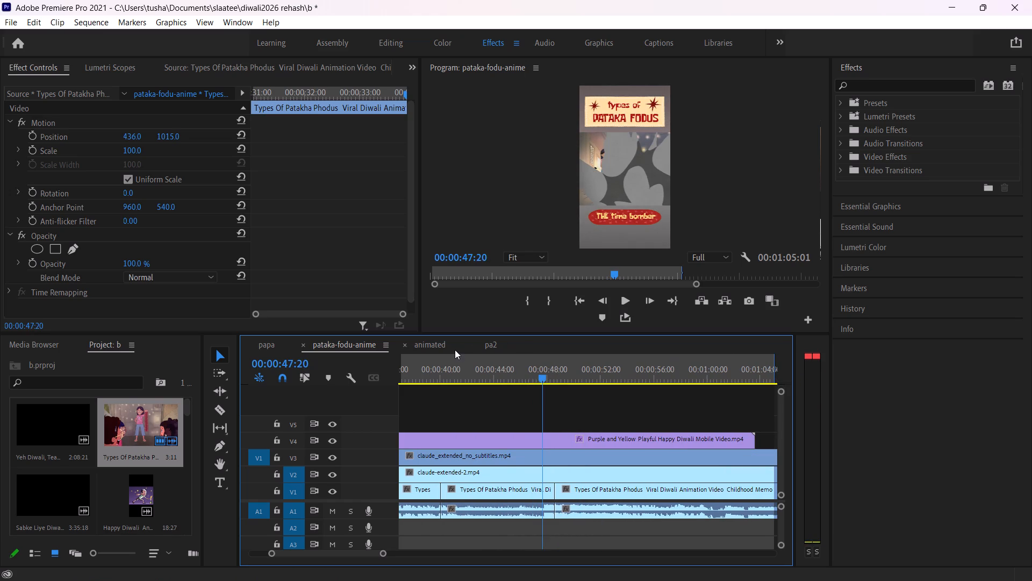
Open the pa2 sequence and play its girl's scene and the time bomber ending transition for comparison.
left_click(437, 344)
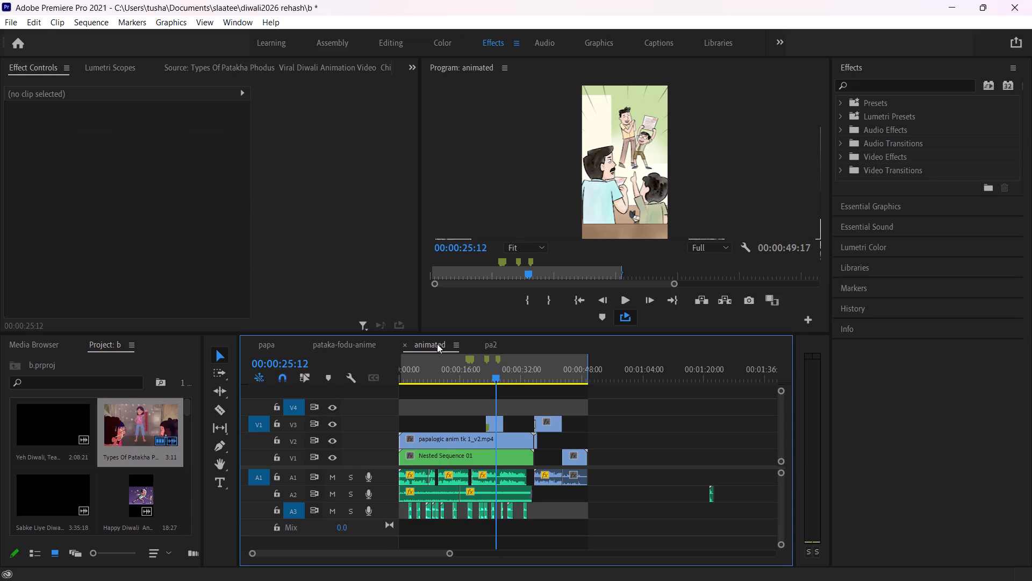
left_click(499, 347)
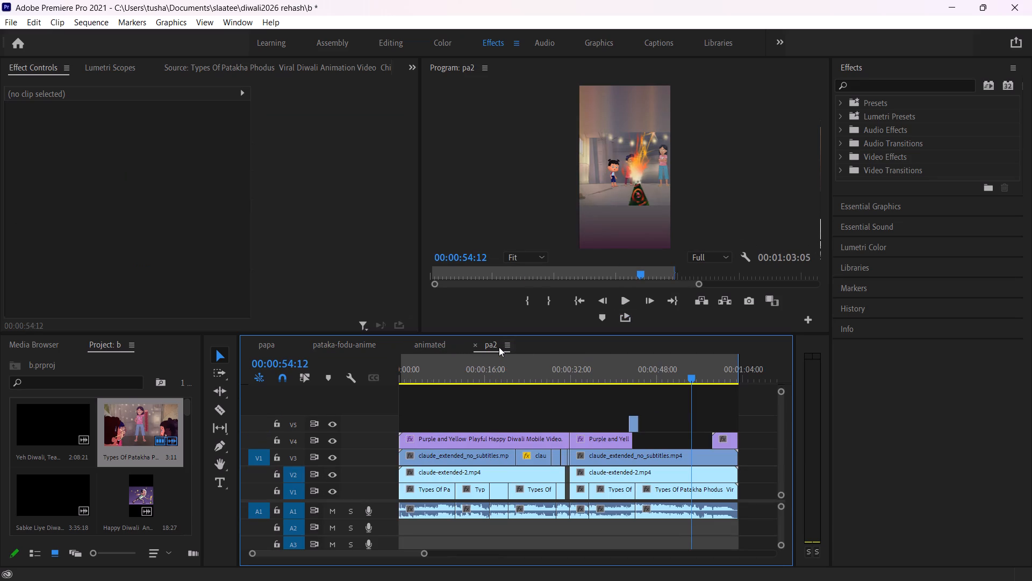
left_click(619, 359)
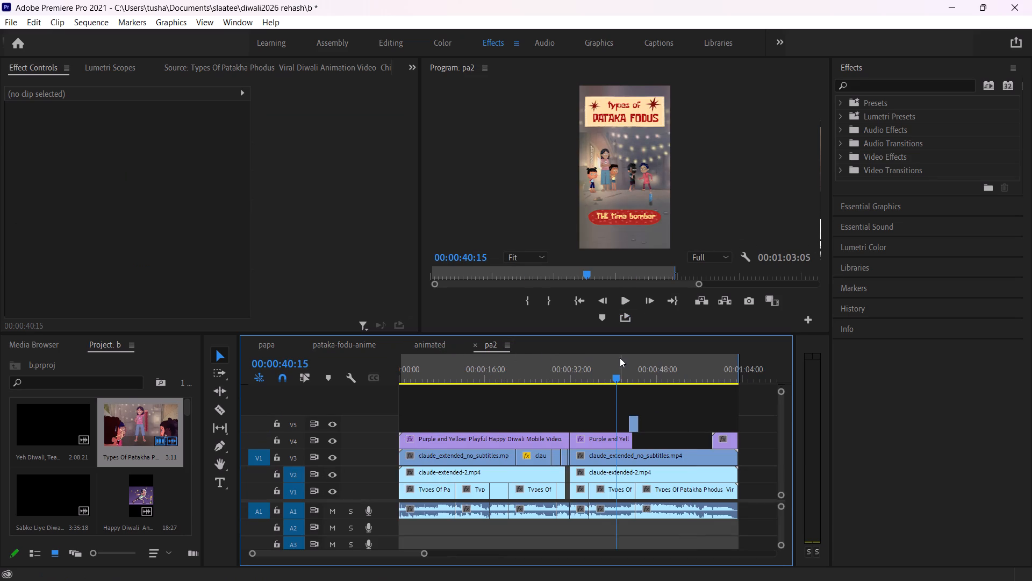
key("space")
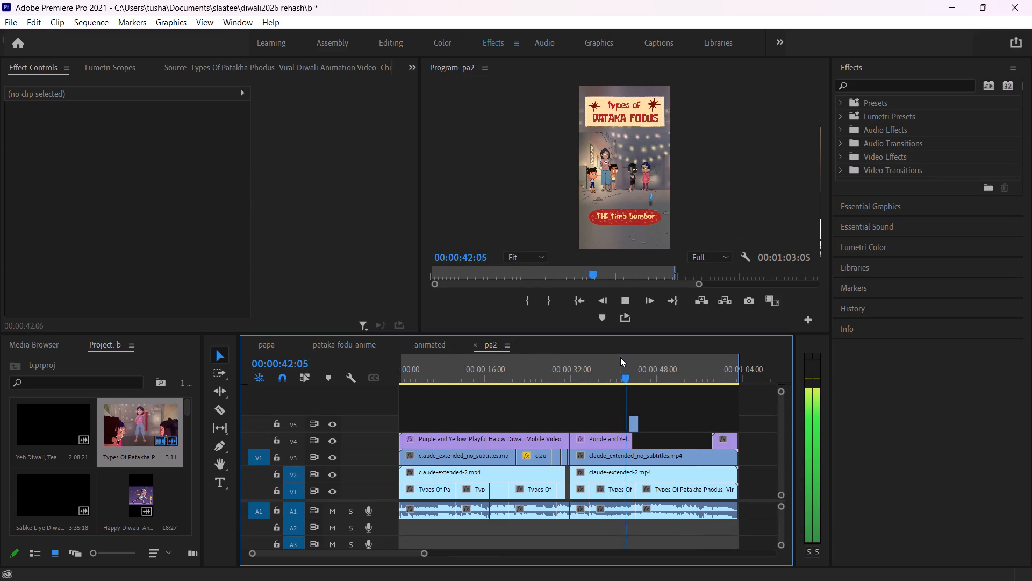
key("space")
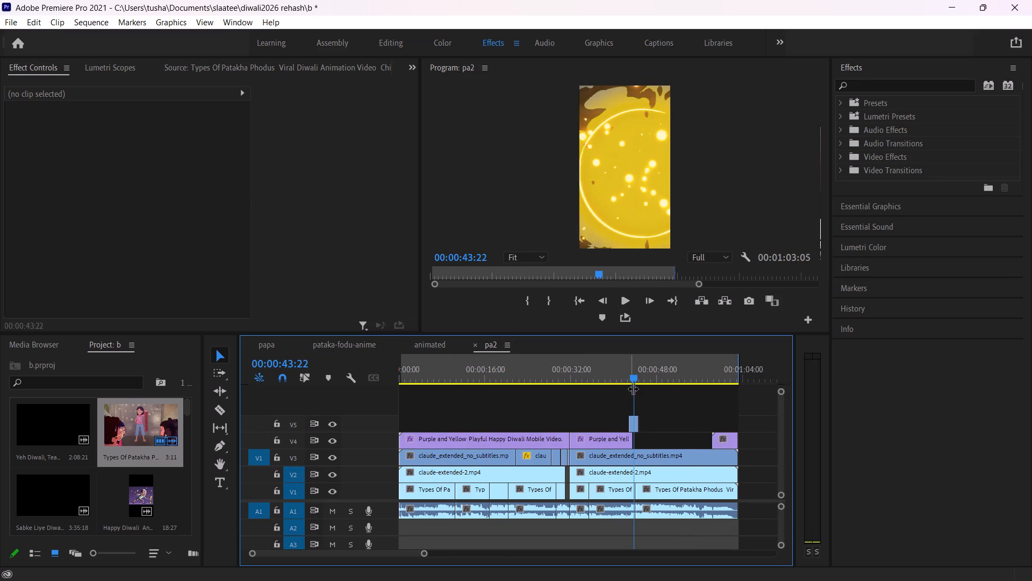
scroll(612, 424, "up", 5)
left_click(546, 366)
key("space")
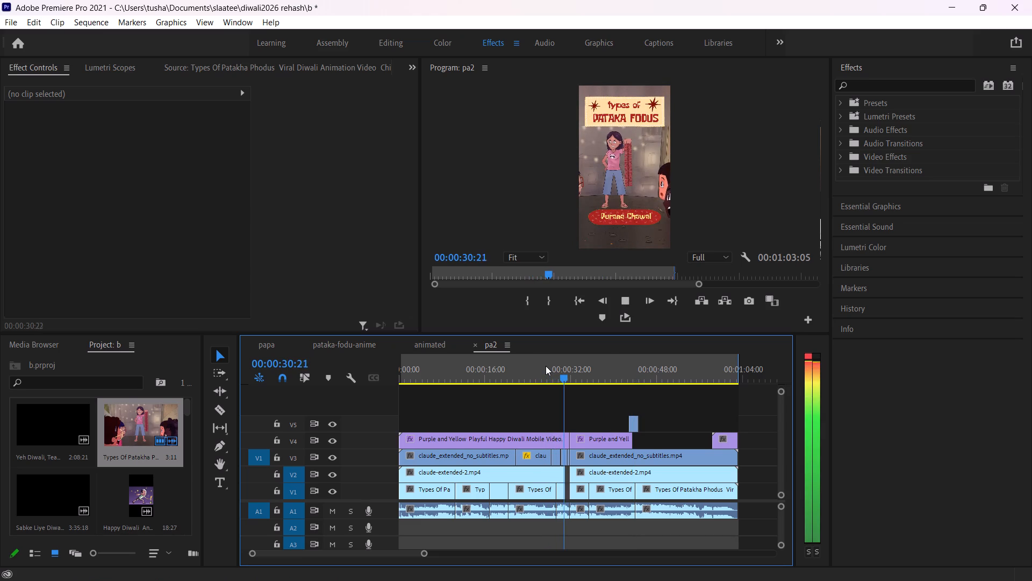
key("space")
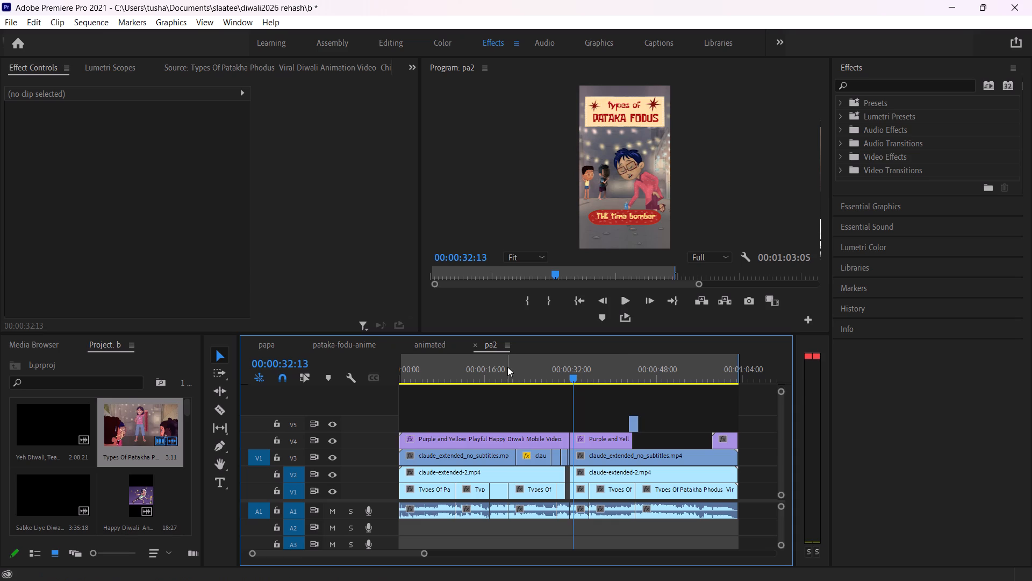
left_click(627, 365)
key("space")
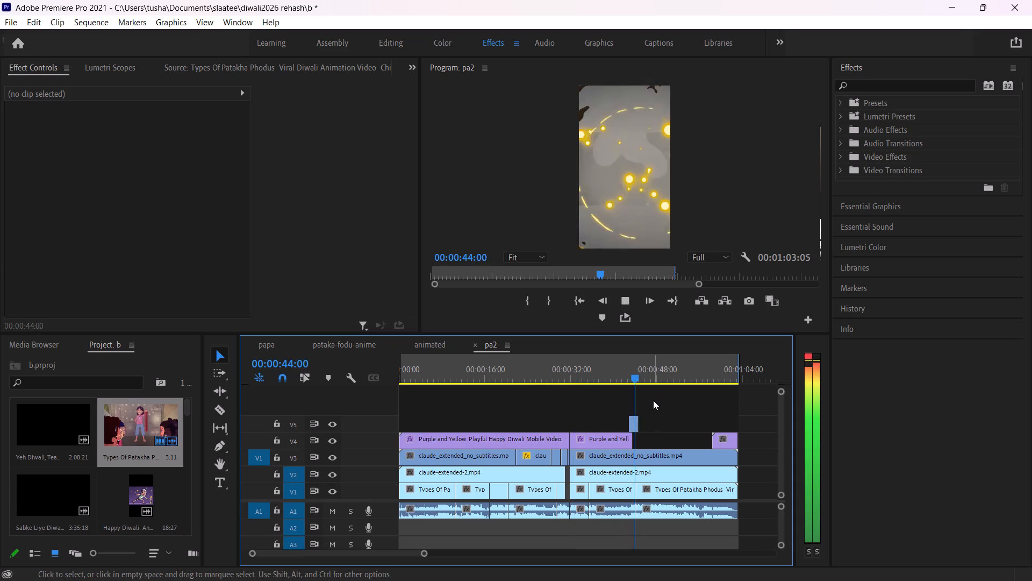
key("space")
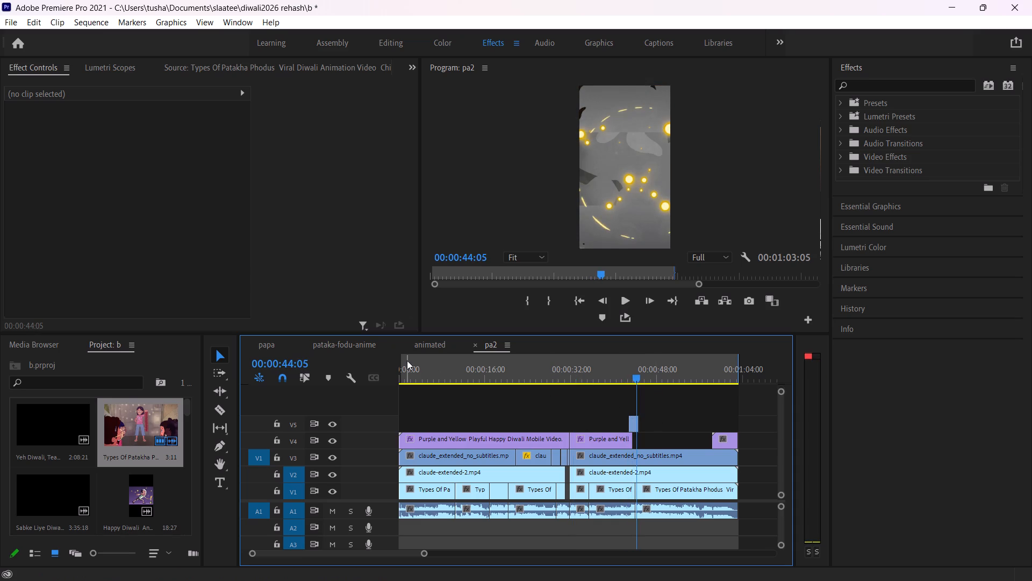
Return to the pataka-fodu-anime sequence and move the girl's scene audio clip from A3 up to A1.
left_click(345, 344)
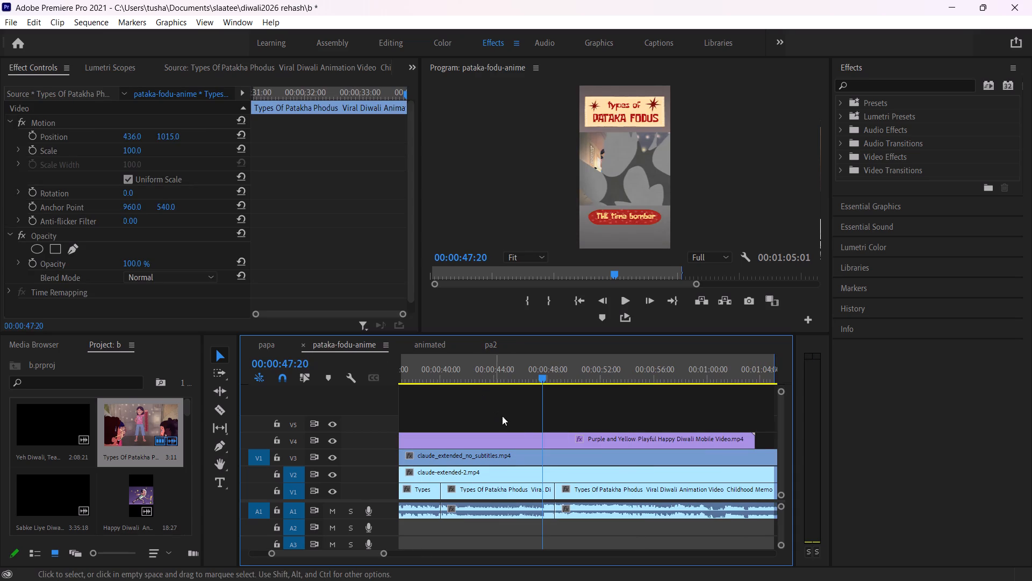
left_click_drag(383, 555, 425, 555)
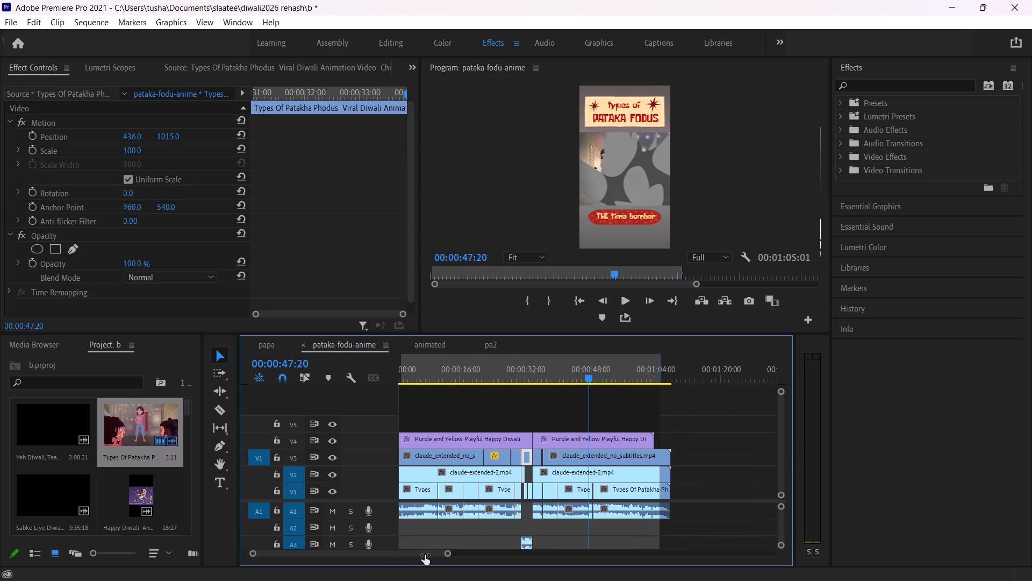
left_click_drag(425, 555, 406, 548)
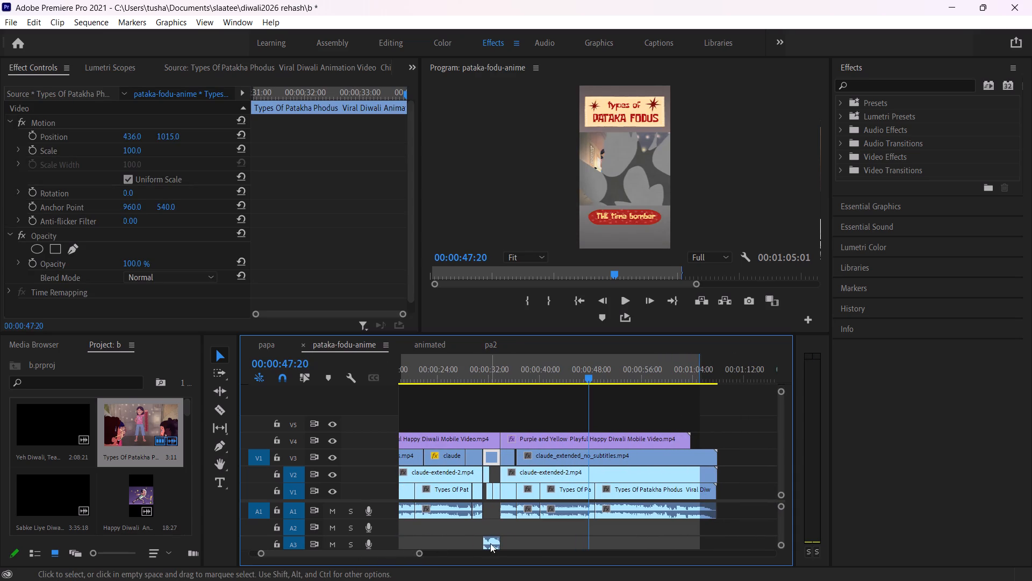
left_click_drag(490, 543, 492, 512, "shift")
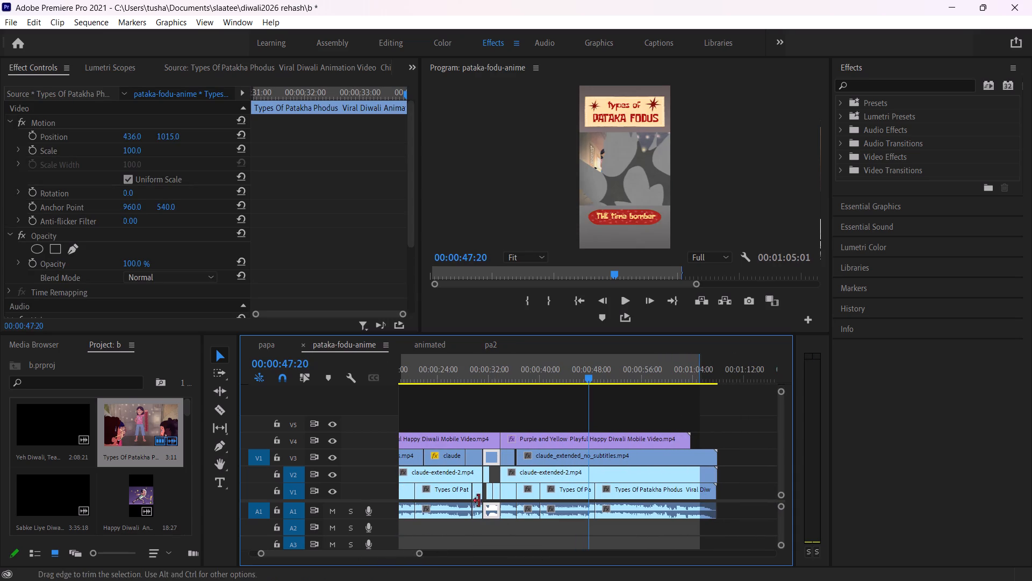
Select the girl's scene clips on V1 to V3 and A1, label them Purple, and copy them.
left_click_drag(488, 524, 493, 459)
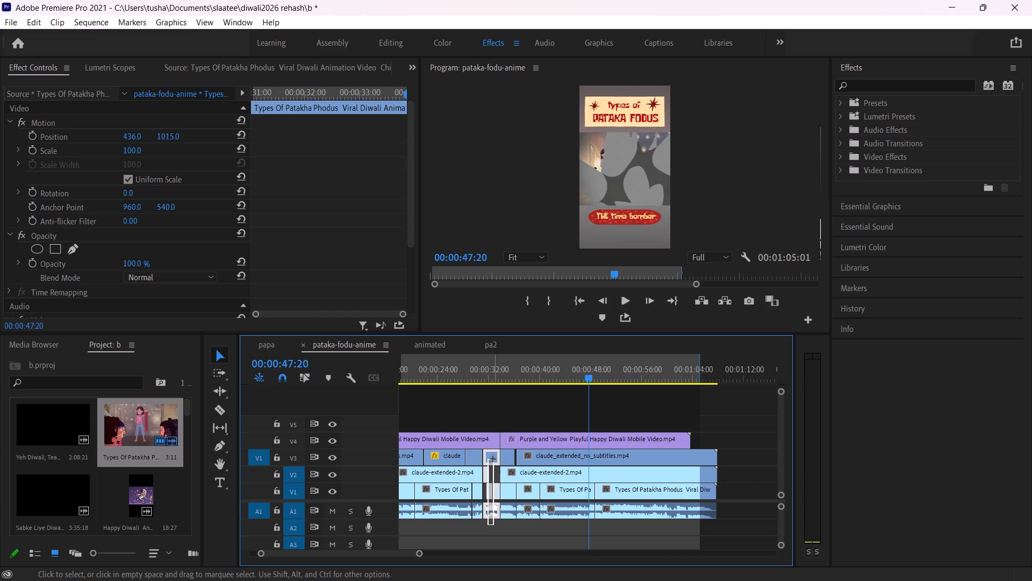
left_click_drag(493, 459, 495, 460)
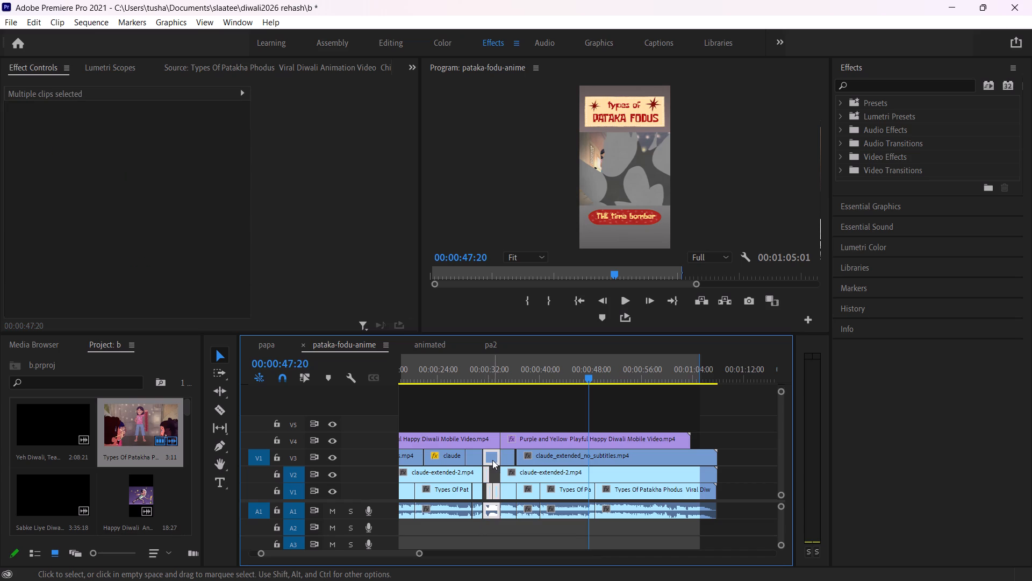
right_click(492, 460)
left_click(555, 356)
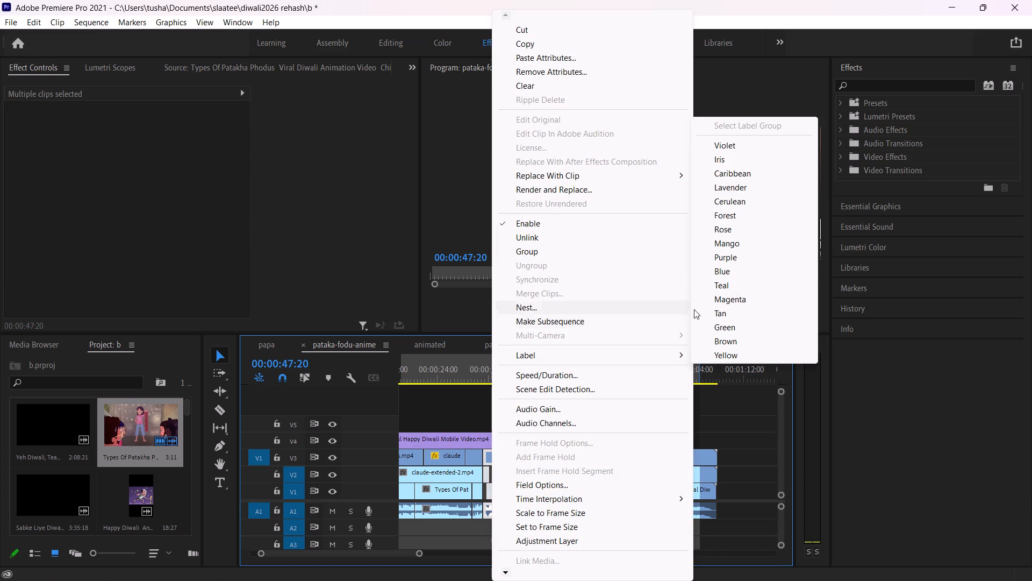
left_click(755, 262)
key("ctrl+c")
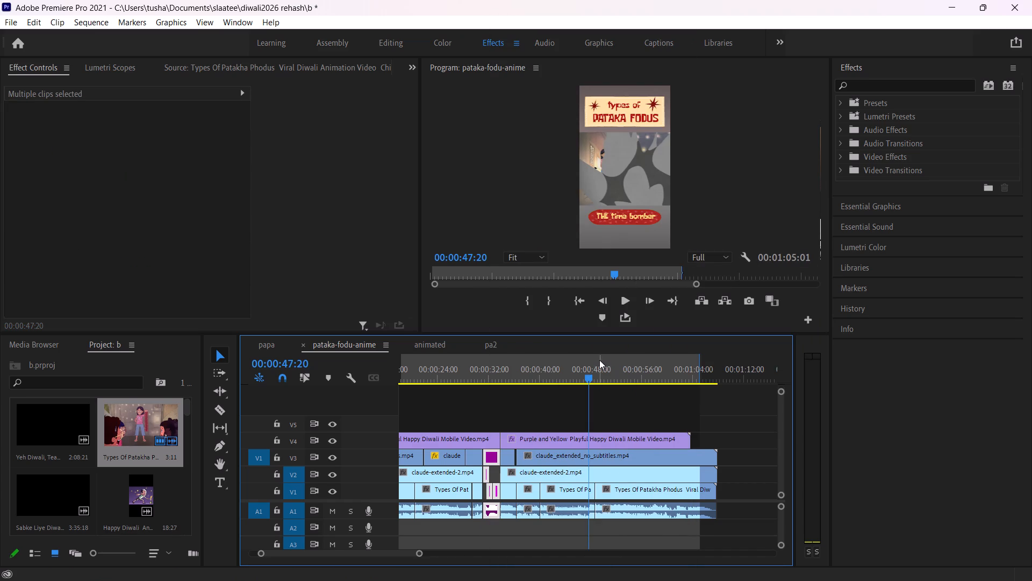
Open the pa2 sequence and play the end of the girl's scene, from about 00:00:29:00 to 00:00:31:11.
left_click(496, 342)
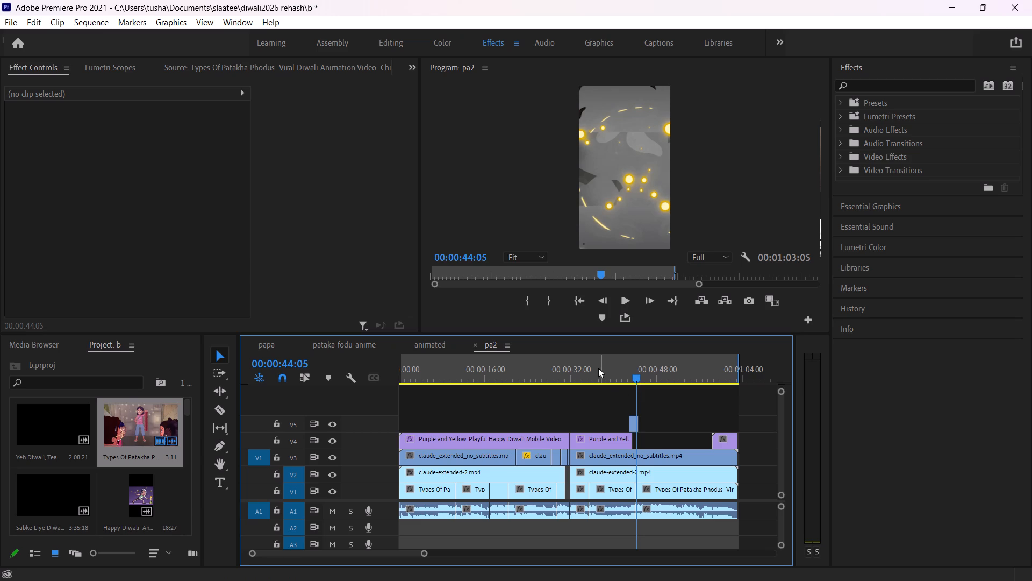
left_click(553, 372)
key("space")
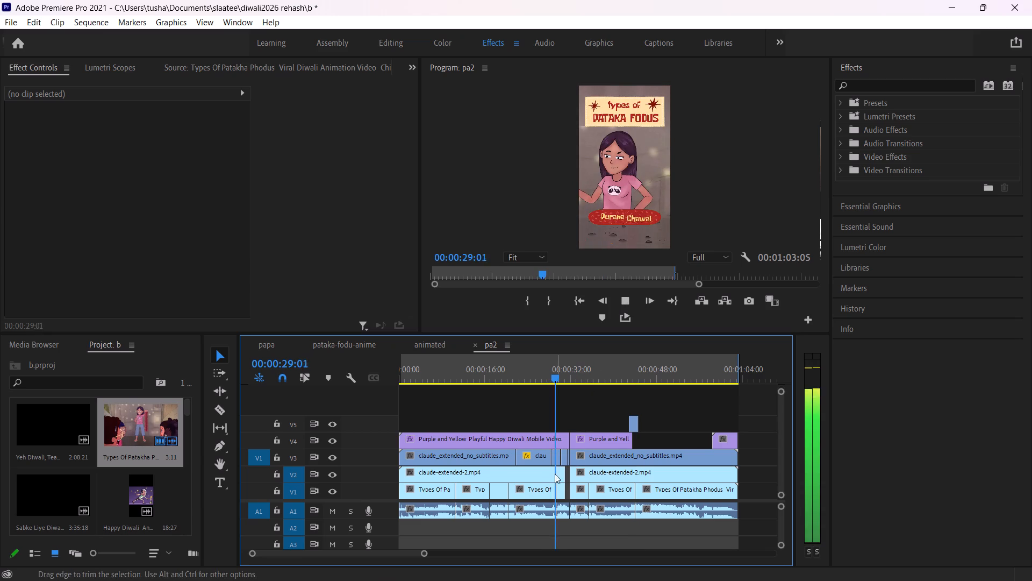
key("space")
left_click_drag(426, 551, 400, 549)
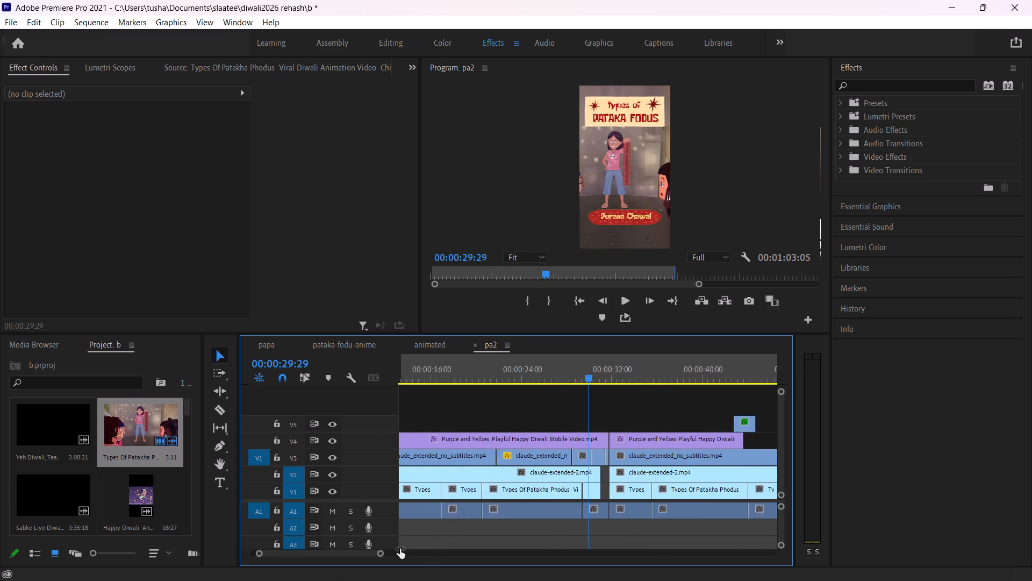
left_click_drag(400, 549, 384, 537)
key("space")
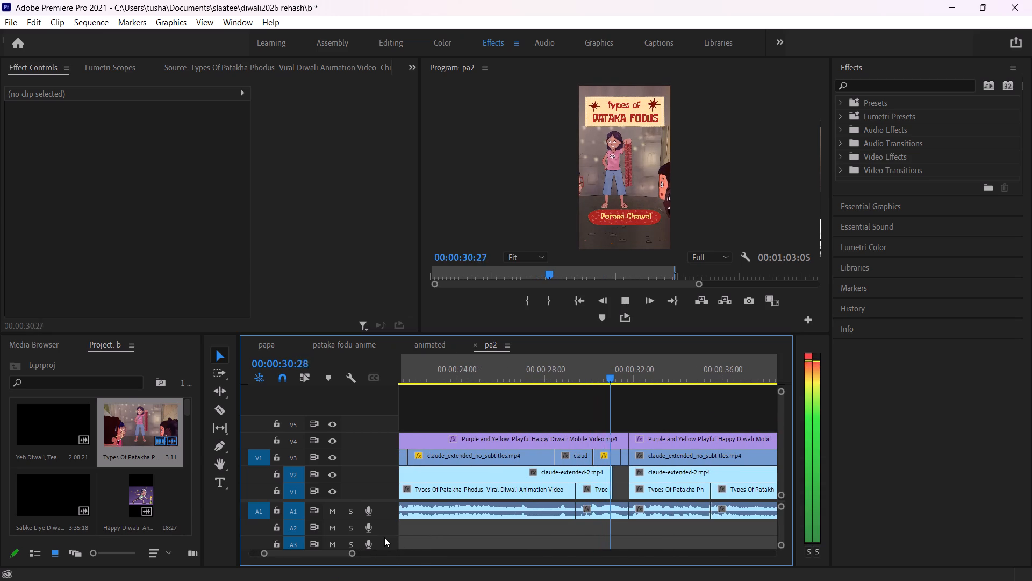
key("space")
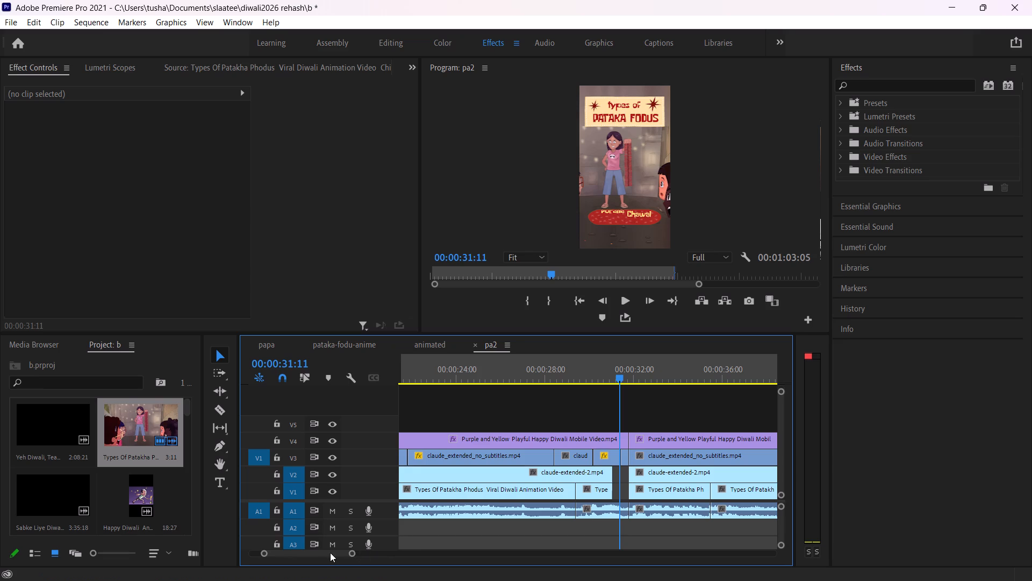
left_click_drag(349, 552, 333, 548)
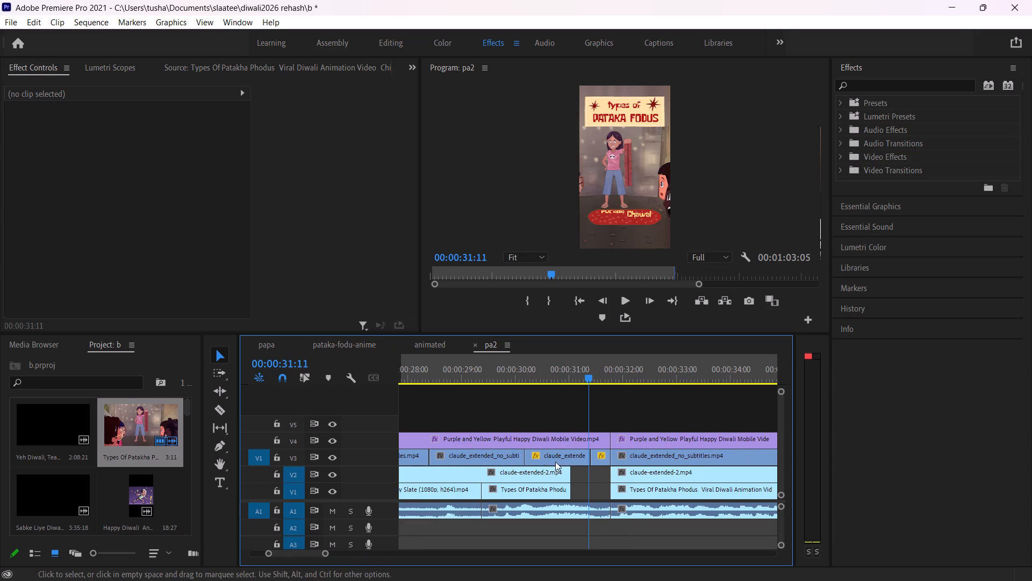
Set the speed of the slowed V3 claude_extended_no_subtitles clip ending at 00:00:31:11 to 100%.
left_click(570, 452)
right_click(569, 452)
left_click(648, 383)
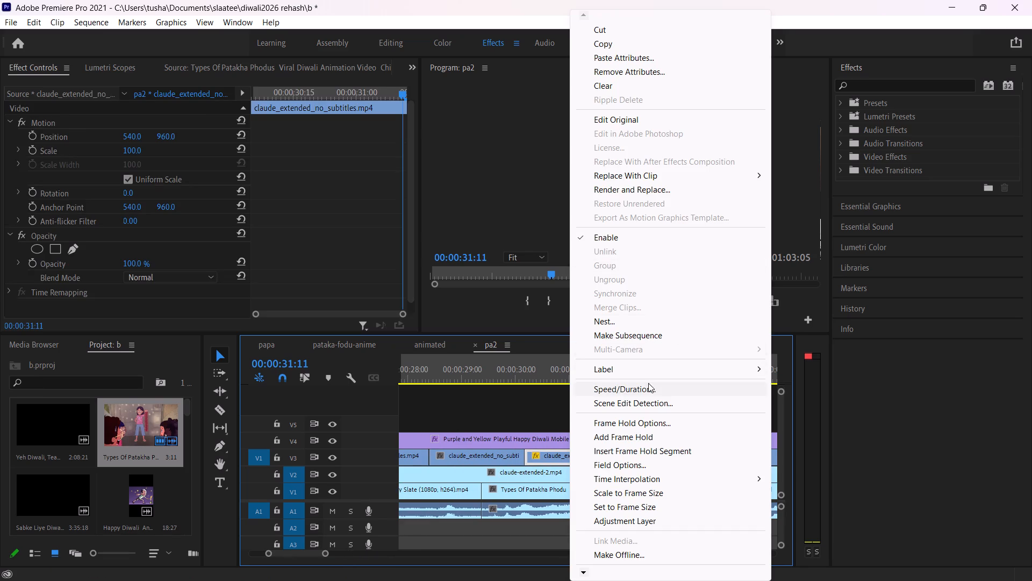
key("1")
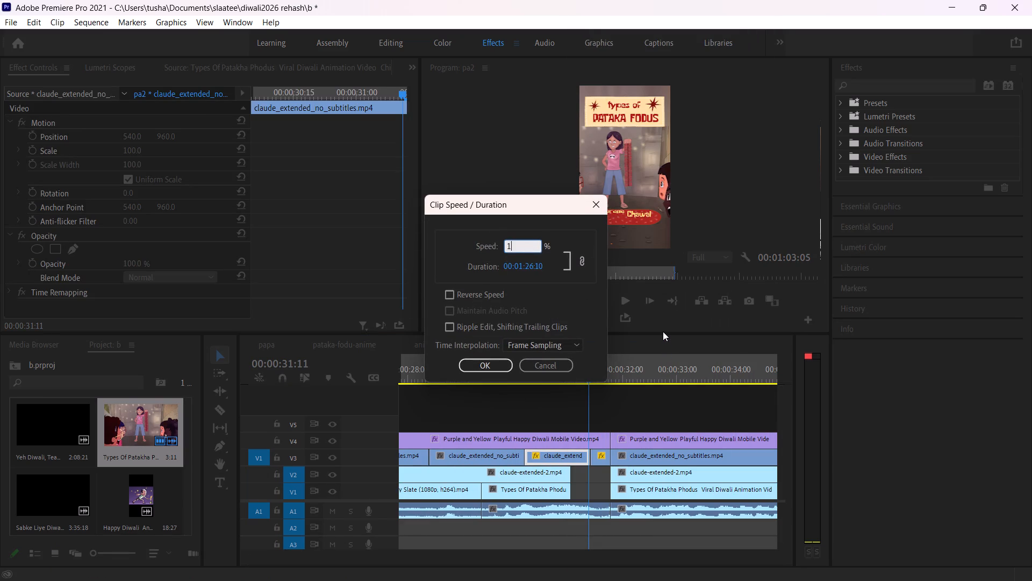
key("0")
key("0")
key("Return")
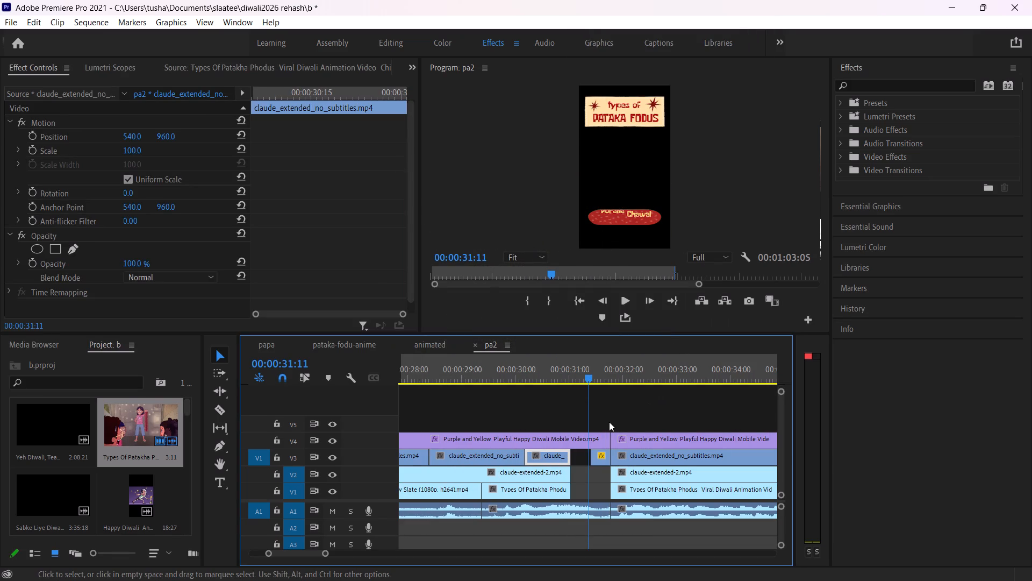
Delete the leftover short V3 clip before the time bomber section and trim the A1 audio back to the V1 and V2 clip ends.
left_click(603, 451)
key("Delete")
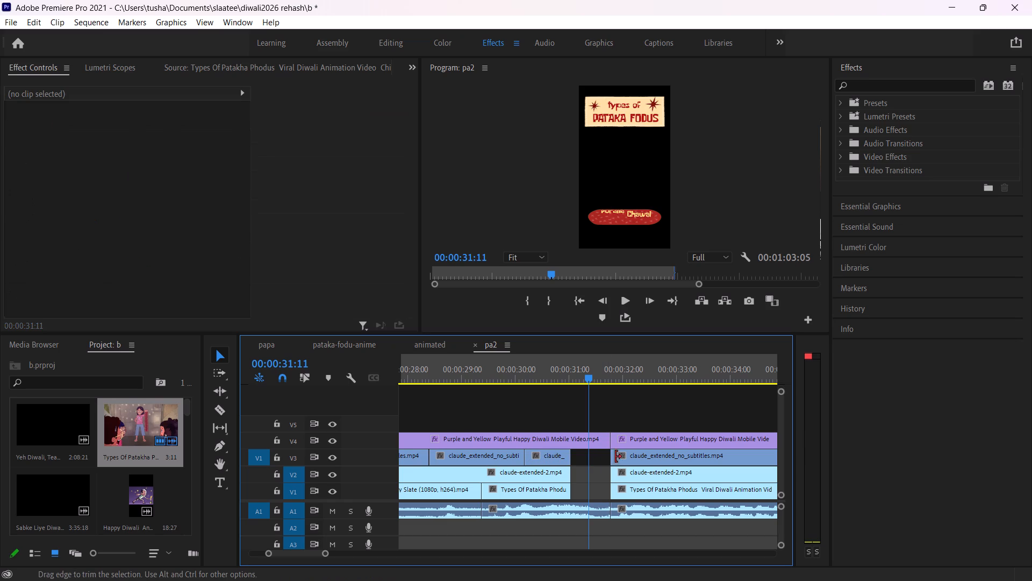
left_click_drag(607, 508, 567, 518)
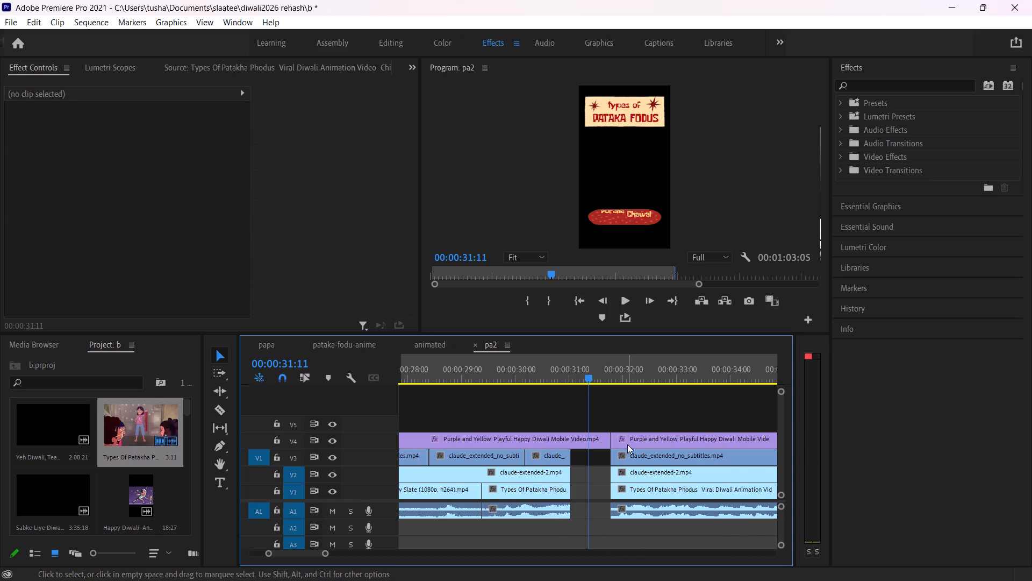
Shift all clips from the time bomber section onward later on every track, and paste the copied girl's scene clips at 00:00:31:11.
key("a")
left_click_drag(627, 444, 714, 450)
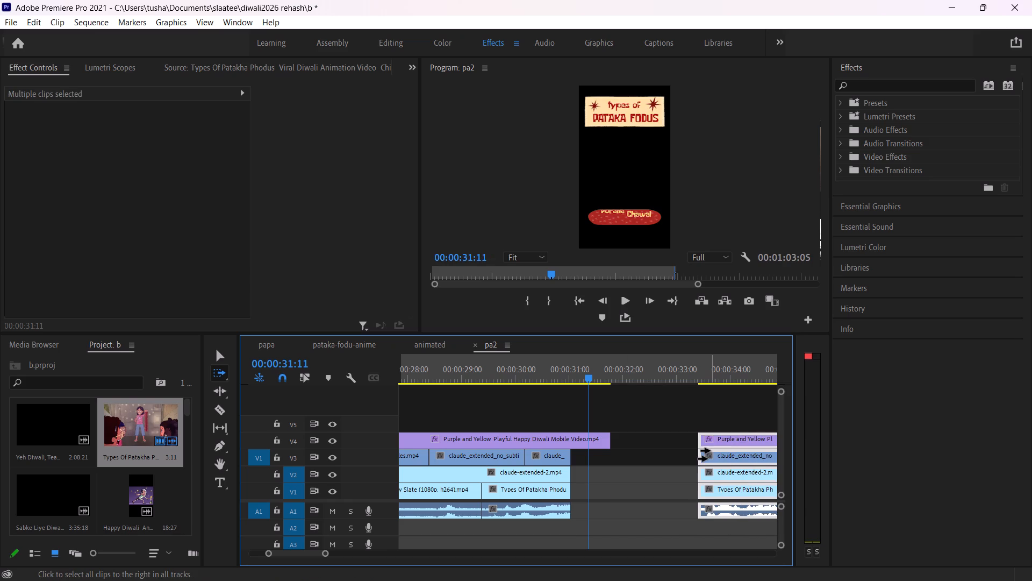
key("ctrl+v")
key("ctrl+z")
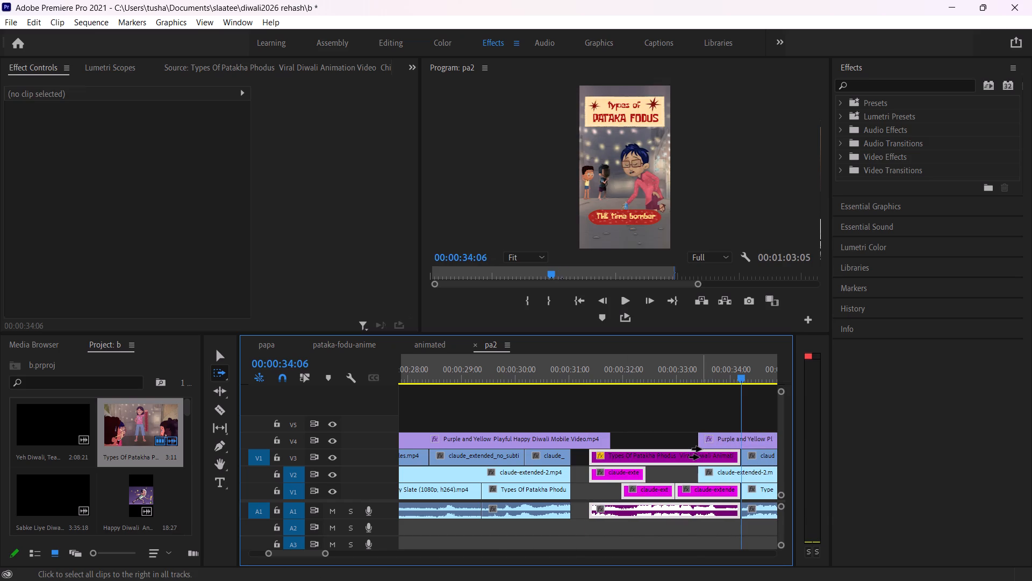
left_click_drag(704, 435, 777, 436)
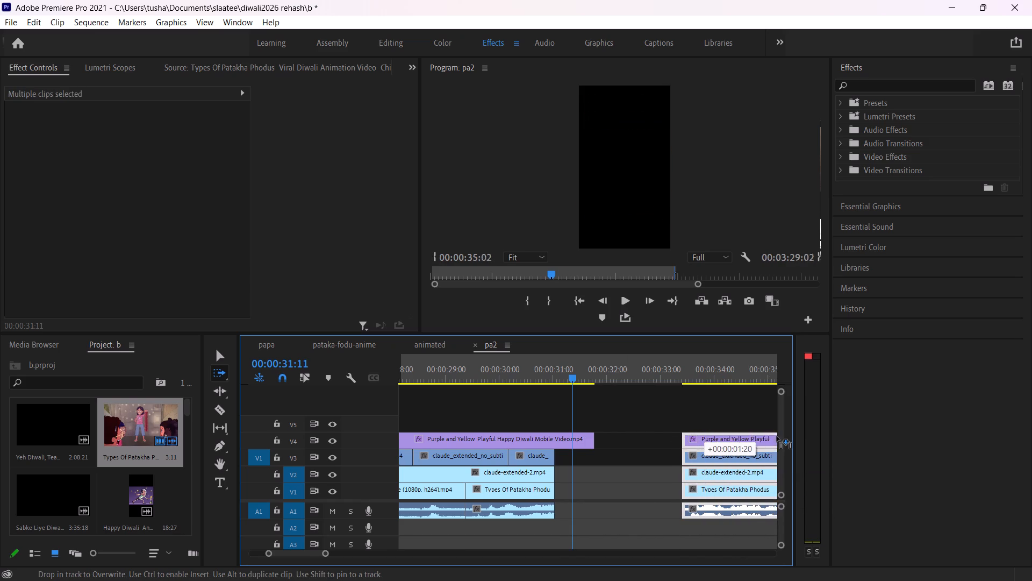
left_click_drag(777, 436, 759, 436)
key("ctrl+v")
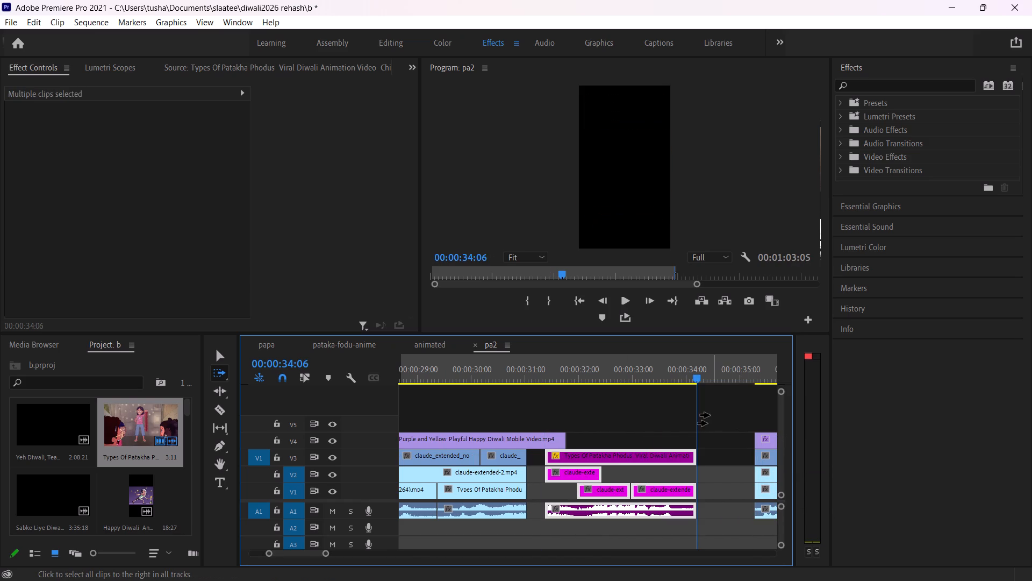
Move the pasted girl's scene clips earlier so they butt against the preceding clips on V1 to V3 and A1.
key("v")
left_click_drag(623, 456, 616, 463)
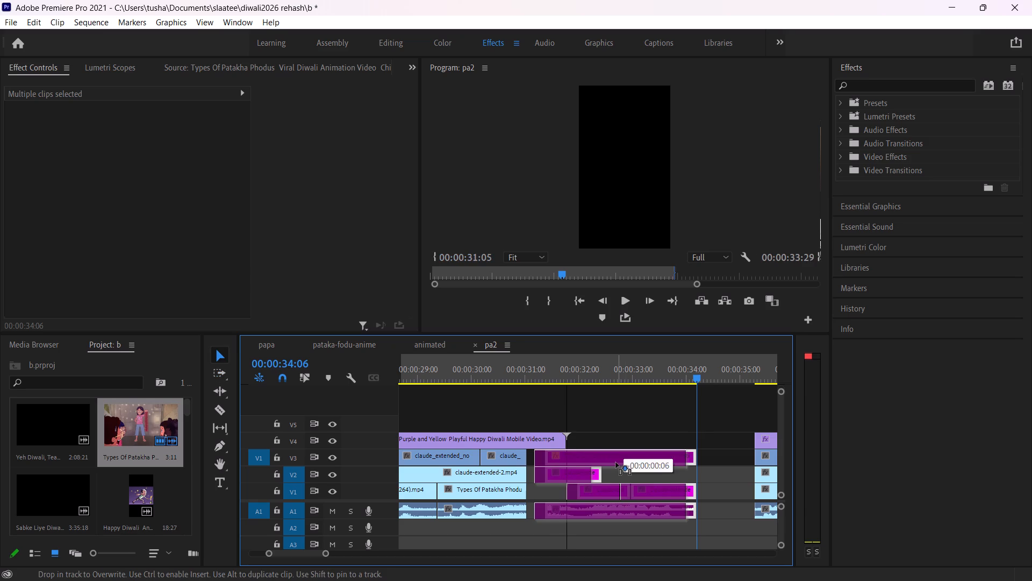
left_click_drag(616, 463, 605, 463)
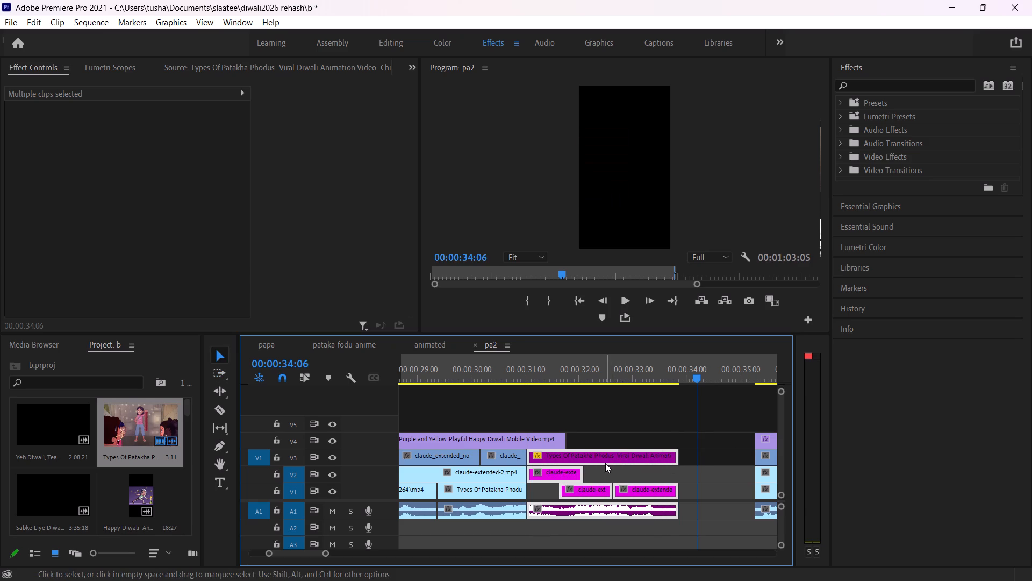
Play the join, trim a few frames off the start of the pasted clips, and slide them back against the preceding clips.
left_click(515, 369)
key("space")
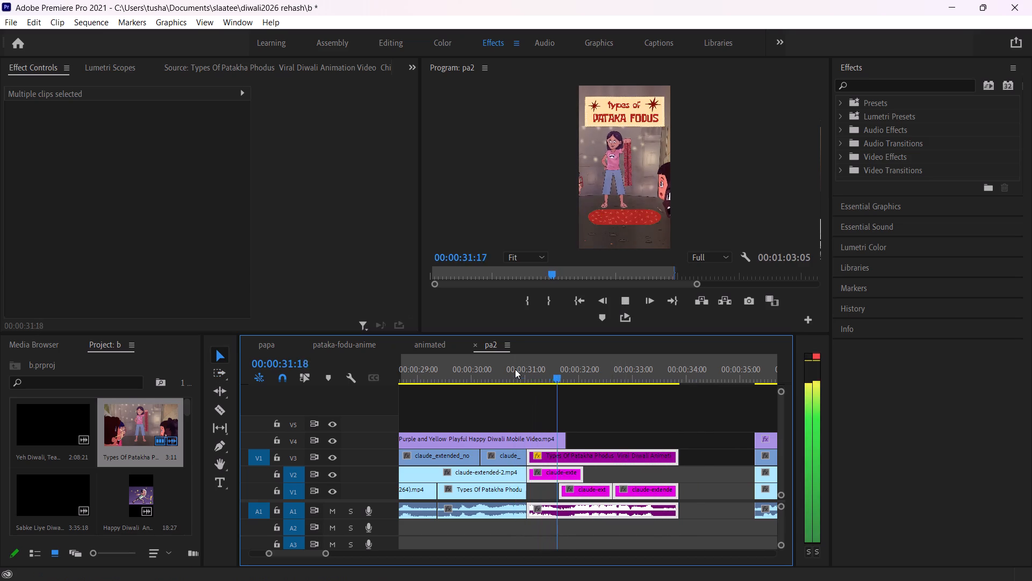
key("space")
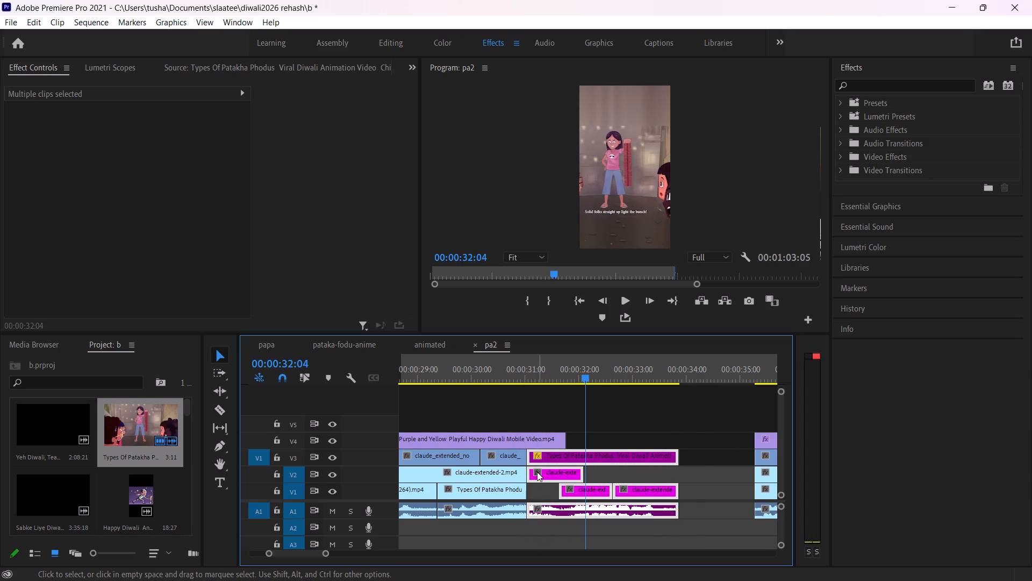
left_click_drag(529, 457, 536, 457)
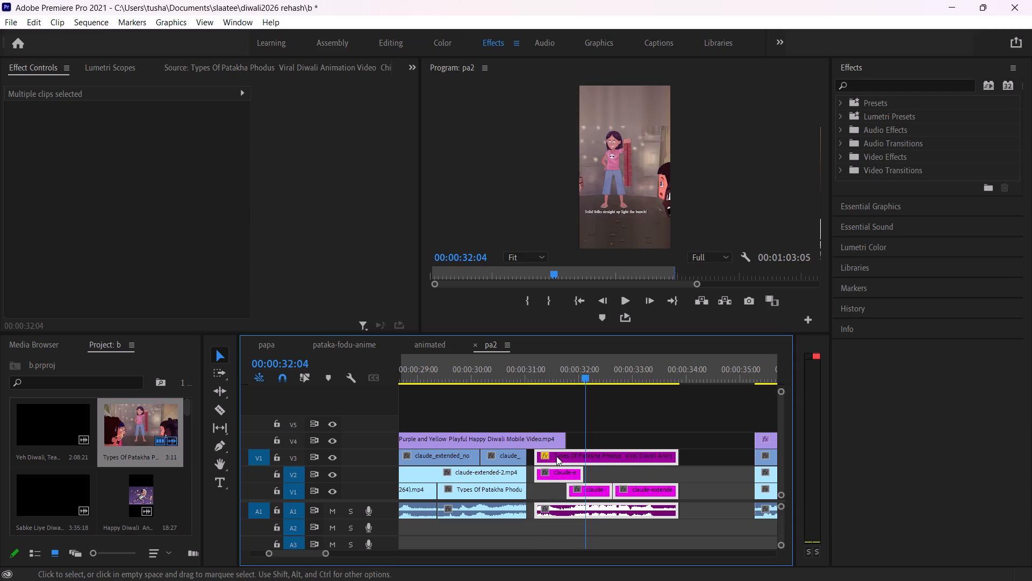
left_click_drag(563, 454, 557, 454)
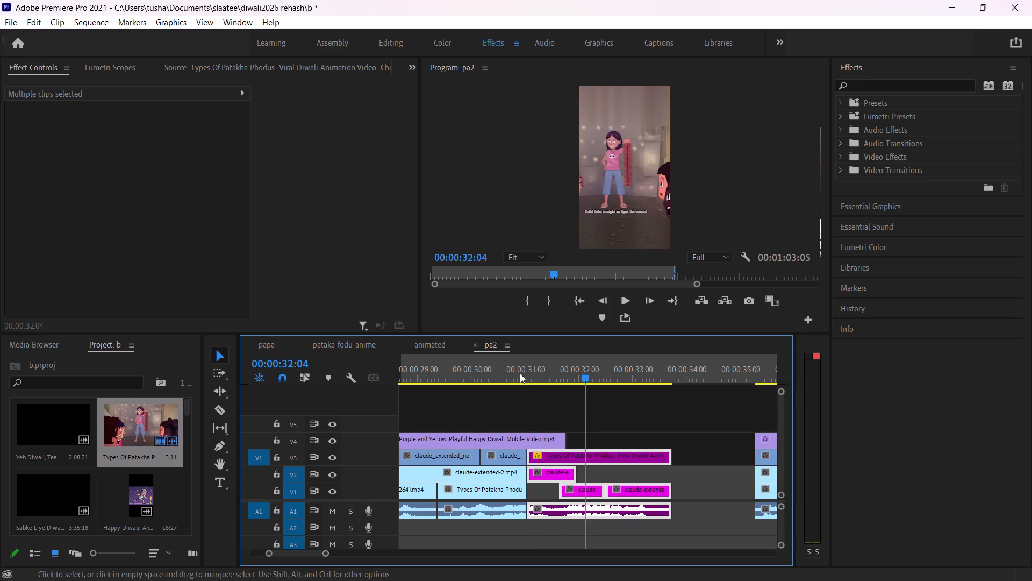
Play the trimmed girl's scene from the join at about 00:00:31:00 through to its end.
left_click(517, 372)
key("space")
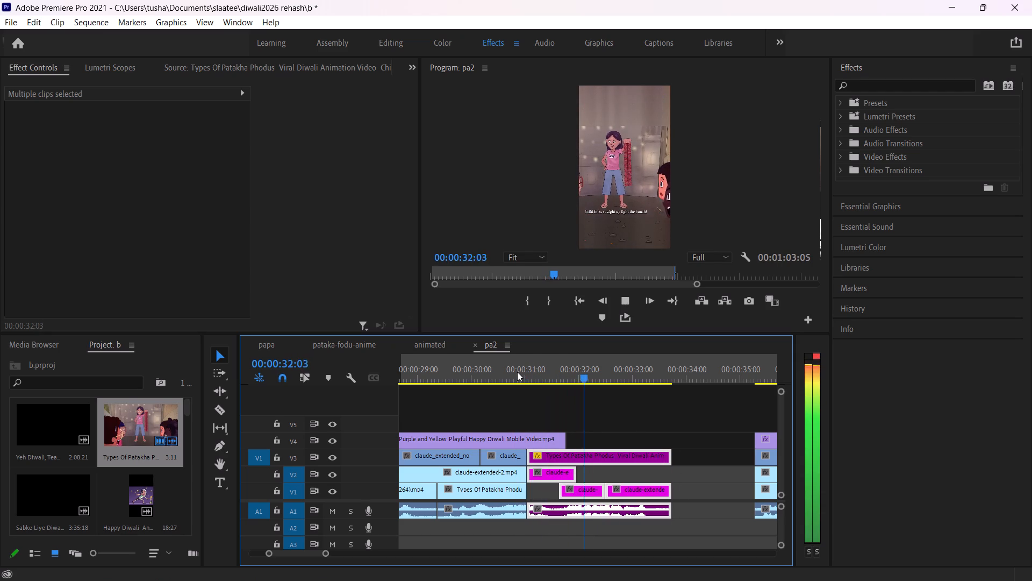
left_click(516, 372)
key("space")
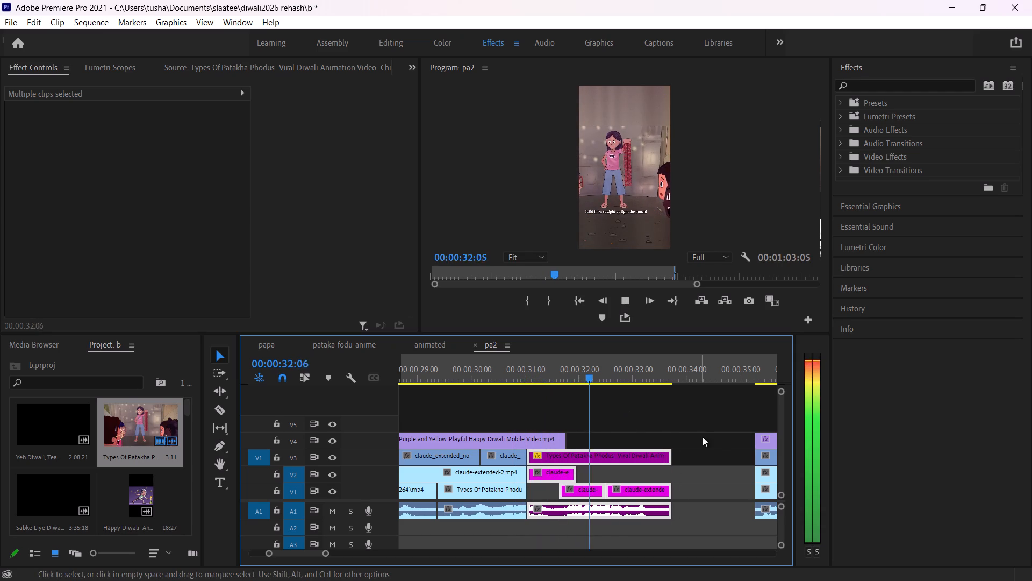
key("space")
scroll(706, 448, "down", 3)
key("space")
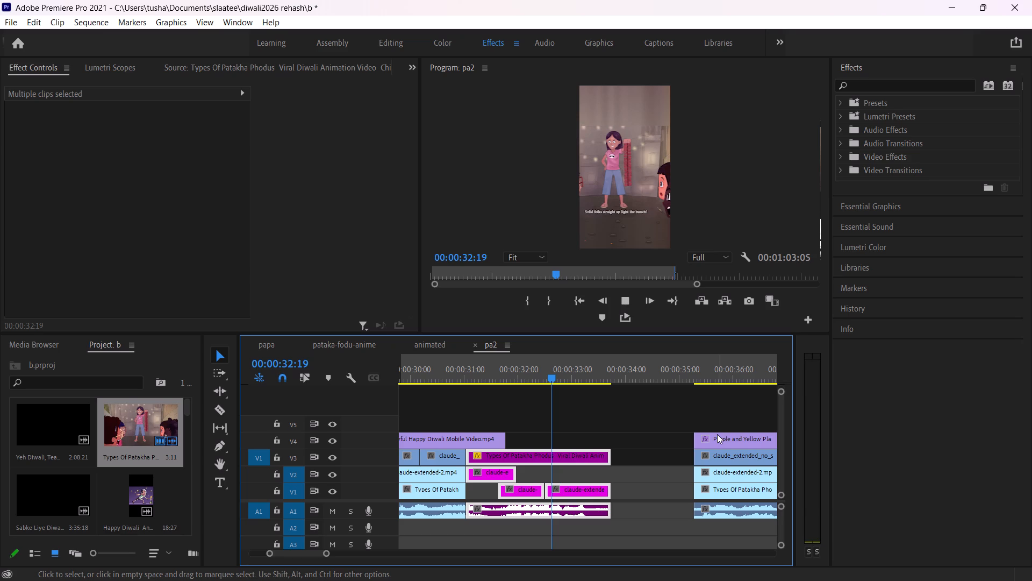
key("space")
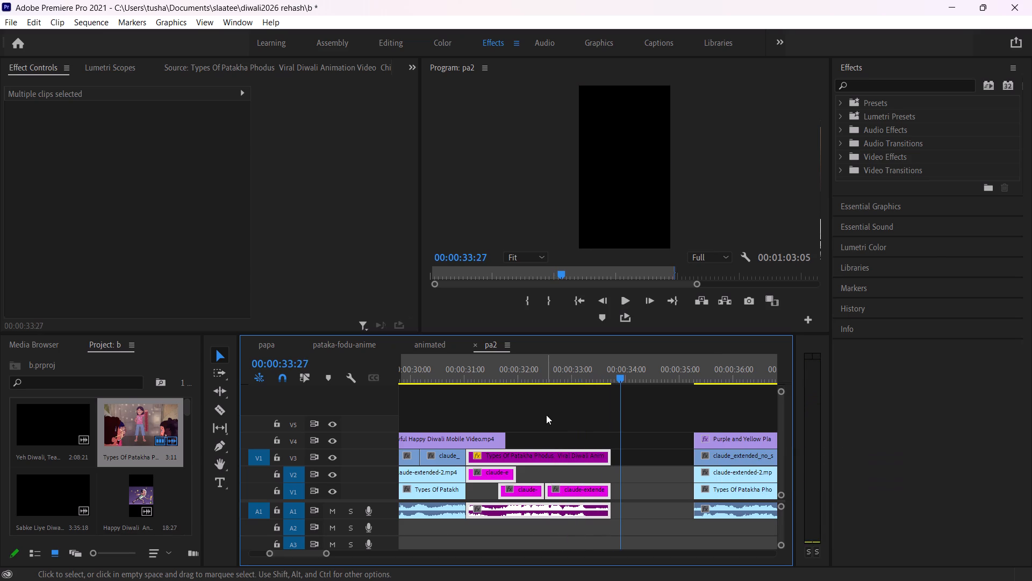
Pull all clips from the time bomber section onward back against the pasted girl's scene, and play across the join.
key("a")
left_click(703, 438)
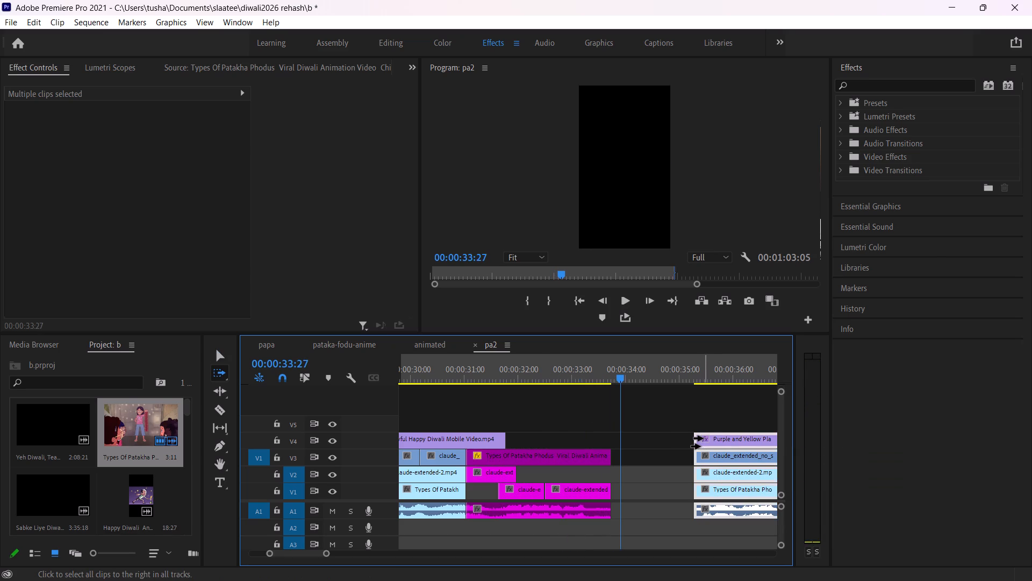
left_click_drag(703, 438, 621, 437)
left_click(598, 376)
key("space")
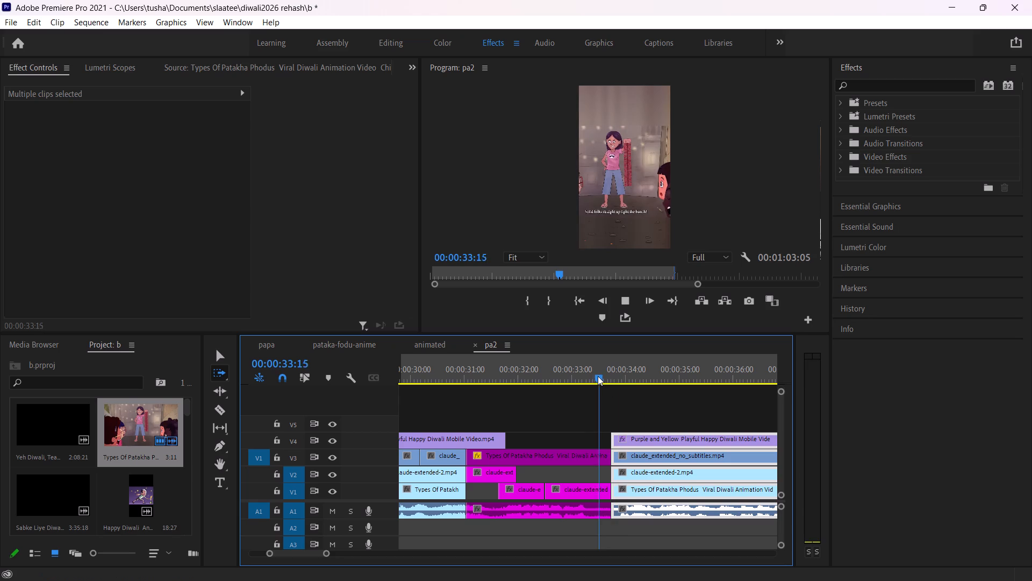
key("space")
key("v")
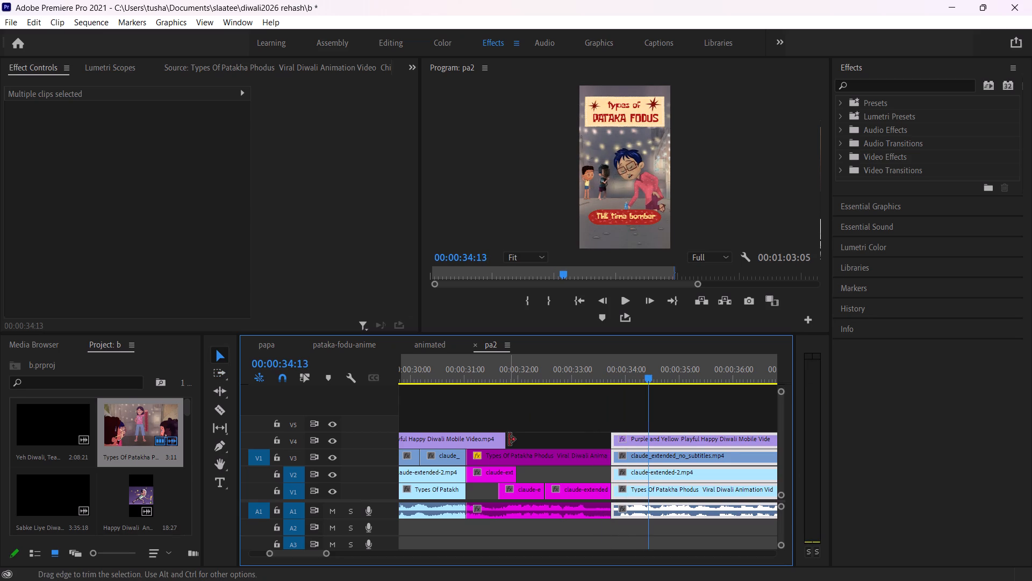
Extend the V4 title overlay over the pasted girl's scene up to the time bomber overlay, and play through to about 00:00:46:14.
left_click_drag(510, 440, 655, 444)
left_click(468, 373)
key("space")
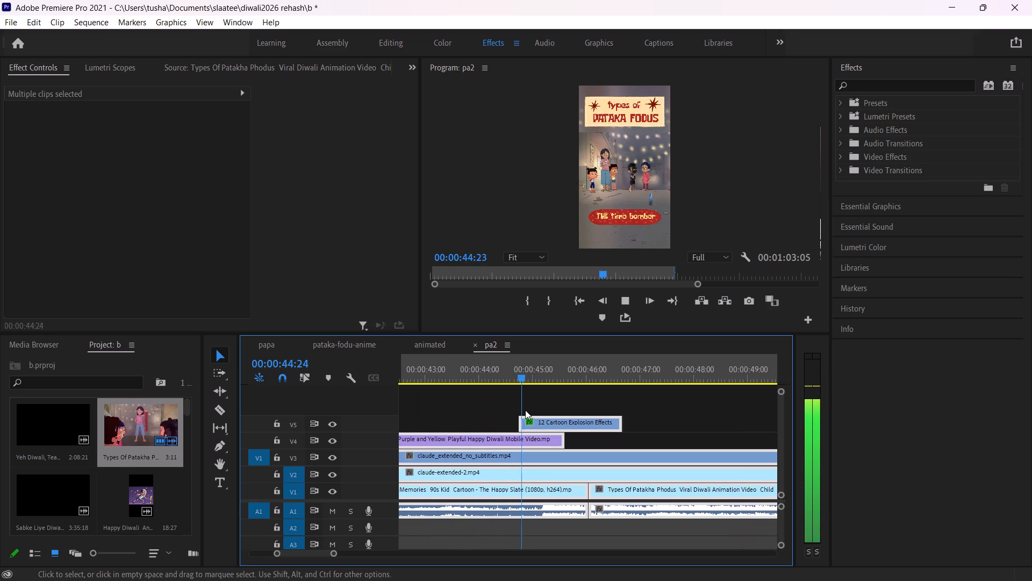
key("space")
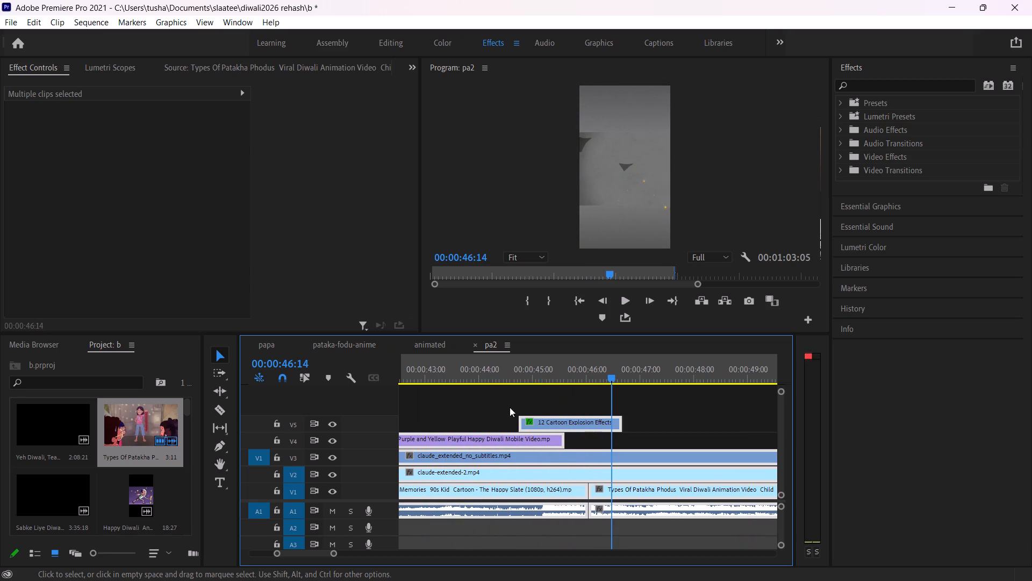
Save the project.
key("ctrl+s")
Extend the pa2 sequence's Out point to the end of the last clips, for an In/Out duration of 00:01:05:04.
left_click(328, 553)
left_click_drag(335, 552, 349, 551)
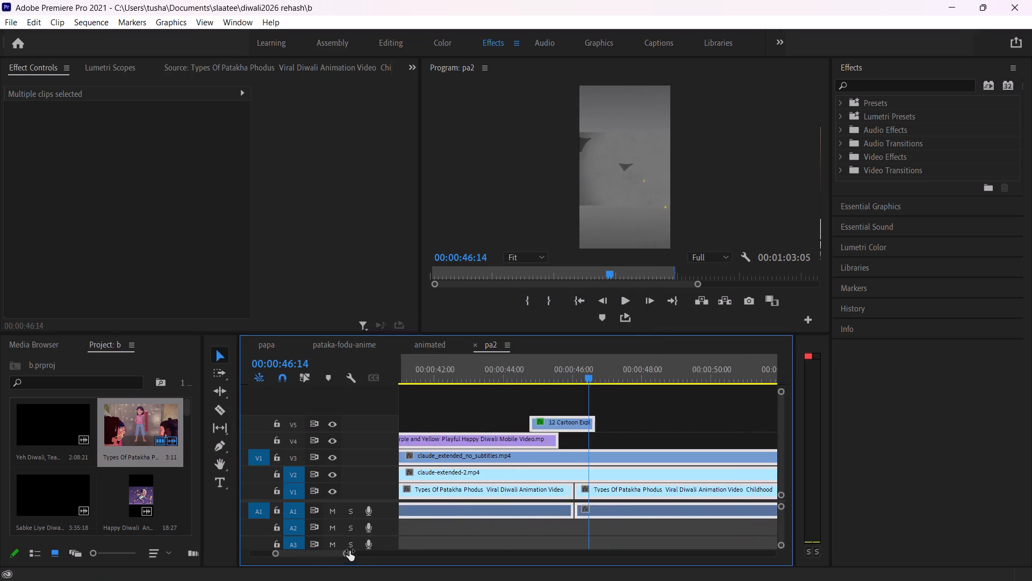
left_click_drag(349, 551, 413, 542)
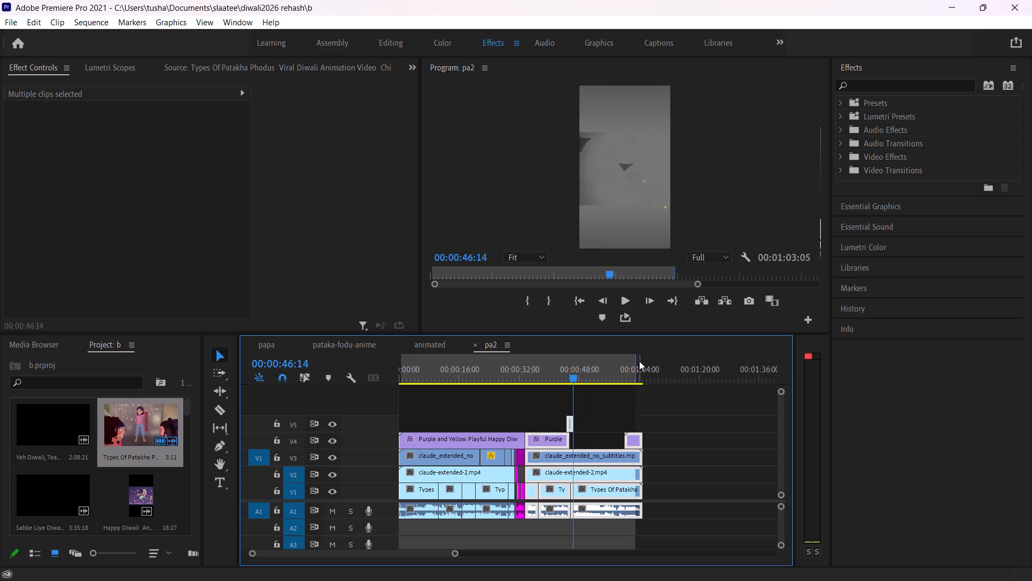
left_click_drag(637, 367, 640, 367)
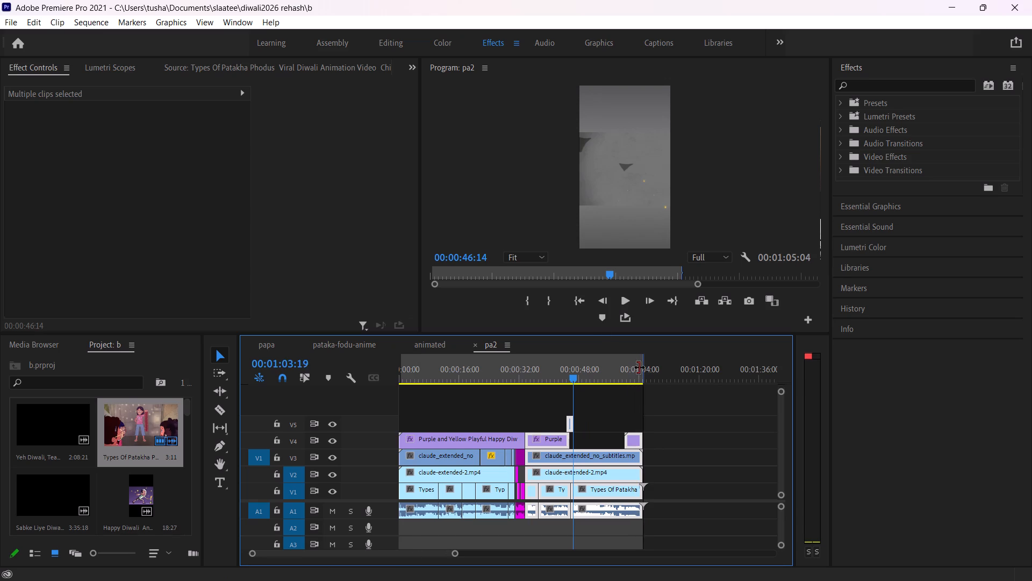
left_click_drag(640, 367, 643, 369)
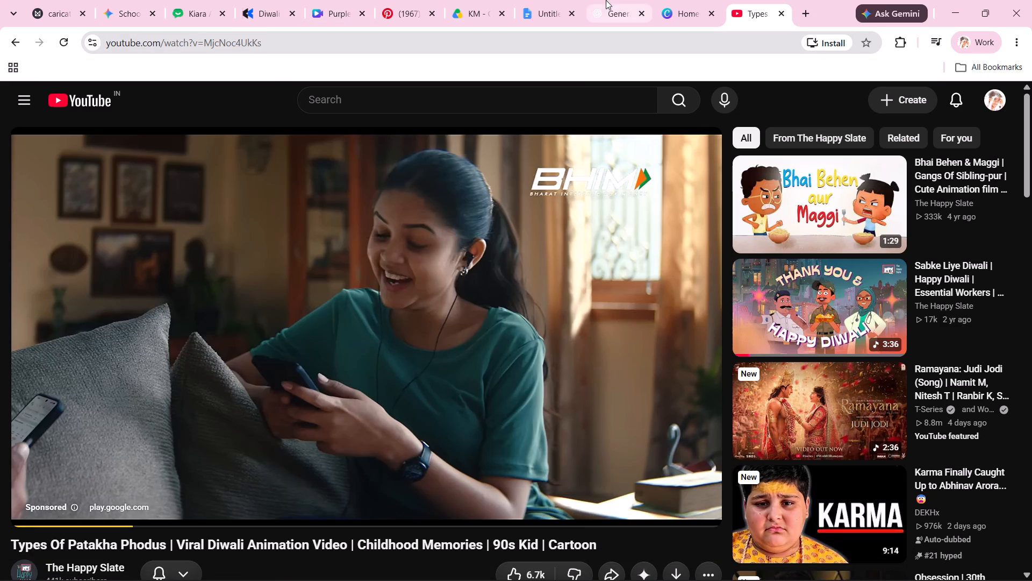
left_click(784, 12)
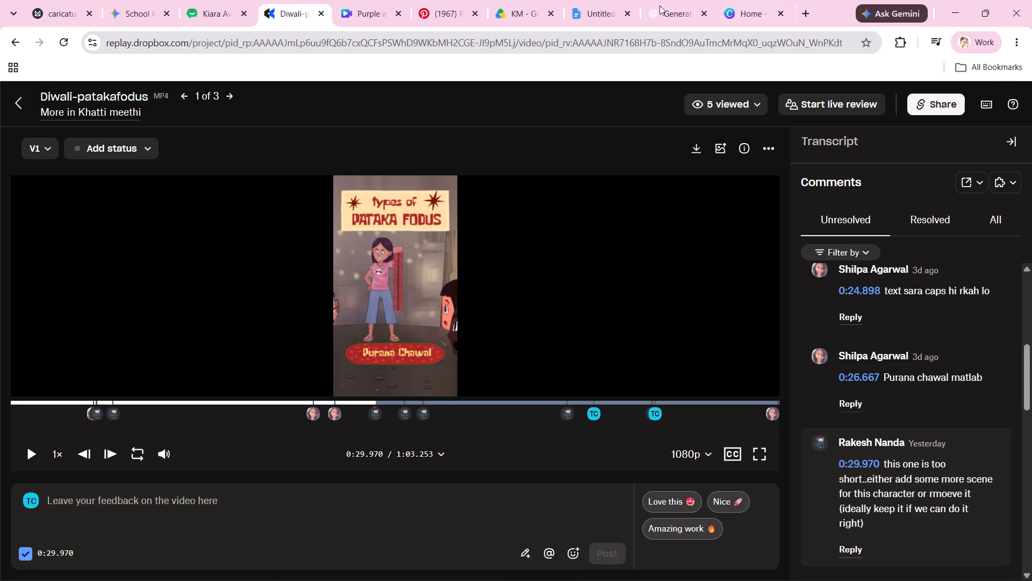
Look past the Gemini and Chat tabs and examine the Diwali-patakafodus review comments at 0:45.786 and 1:03.237 with their end frames.
left_click(130, 0)
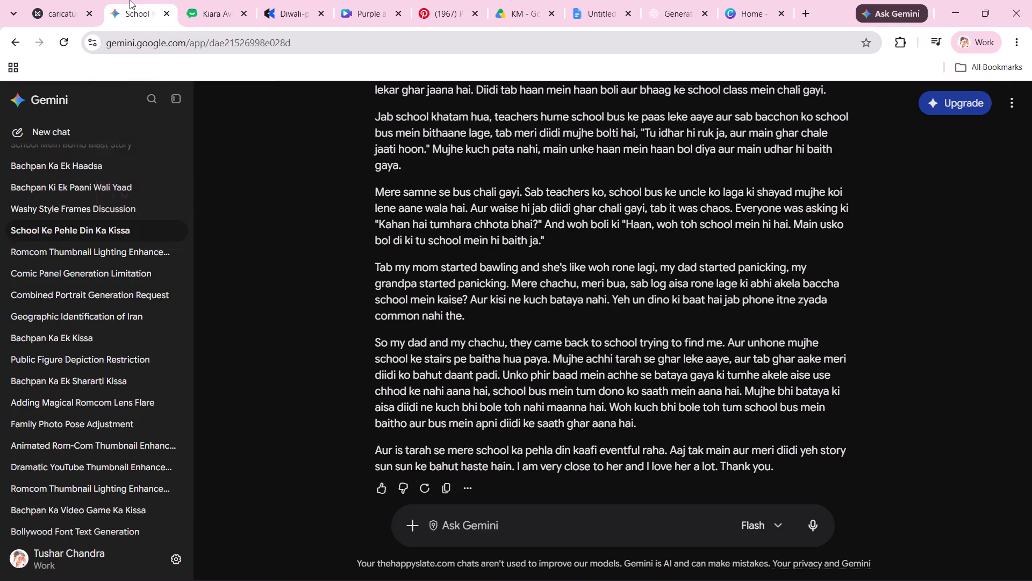
left_click(214, 0)
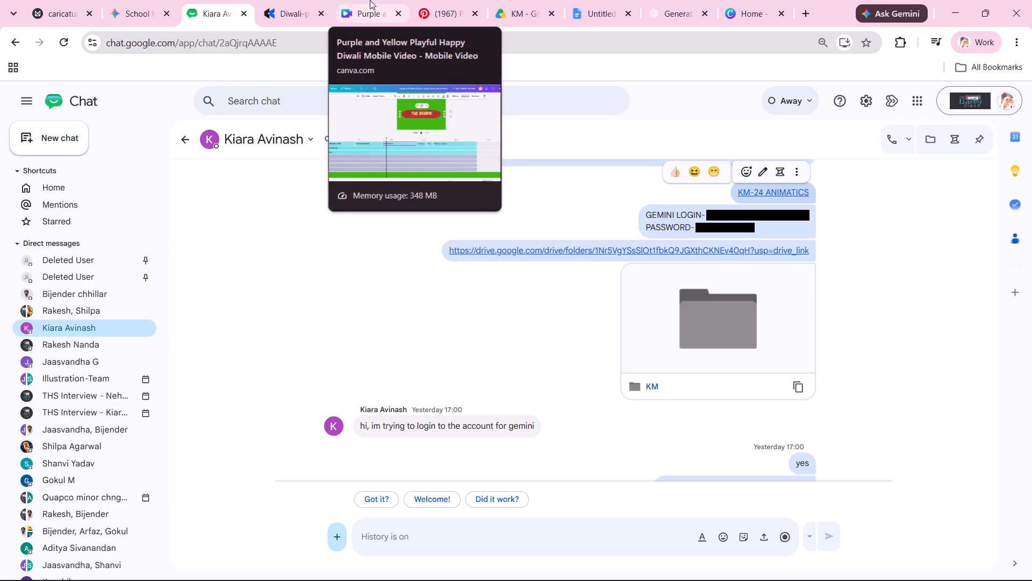
left_click(306, 0)
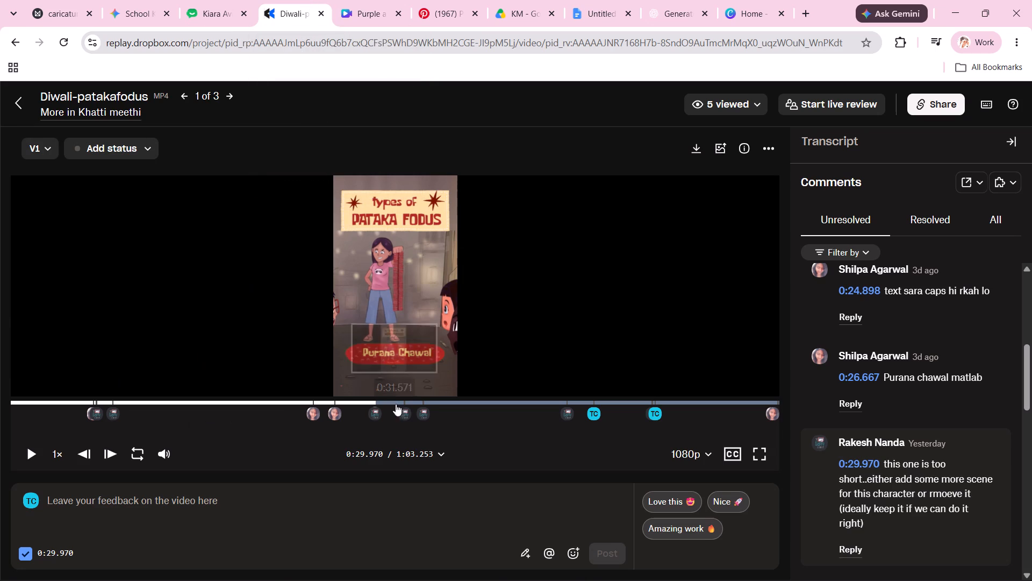
left_click(562, 412)
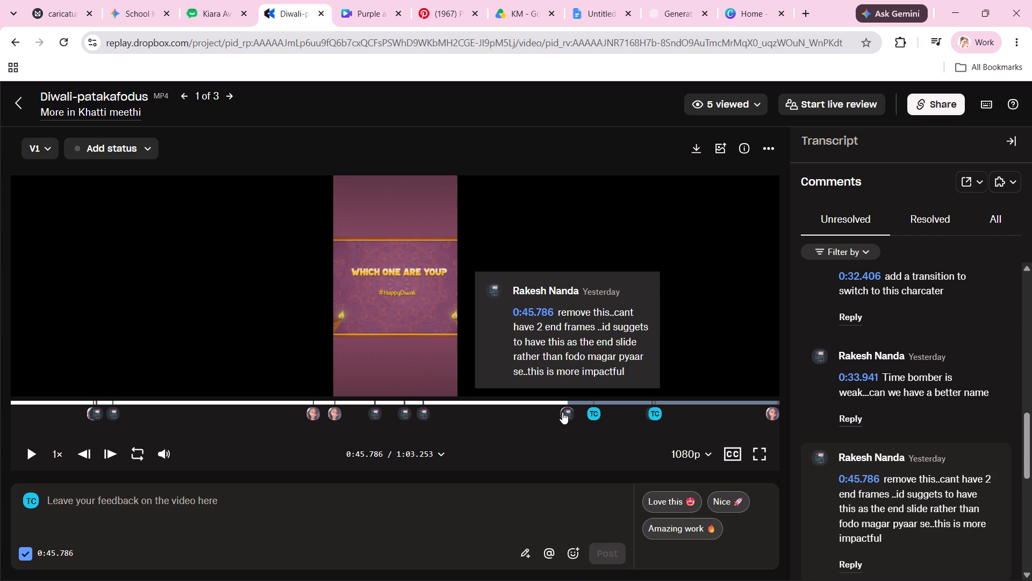
left_click(562, 412)
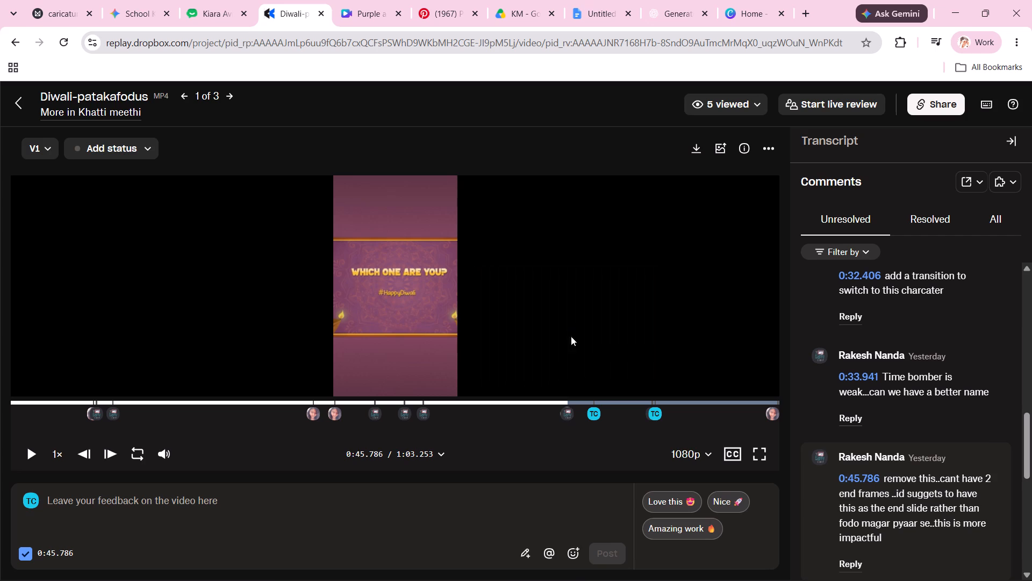
left_click(569, 419)
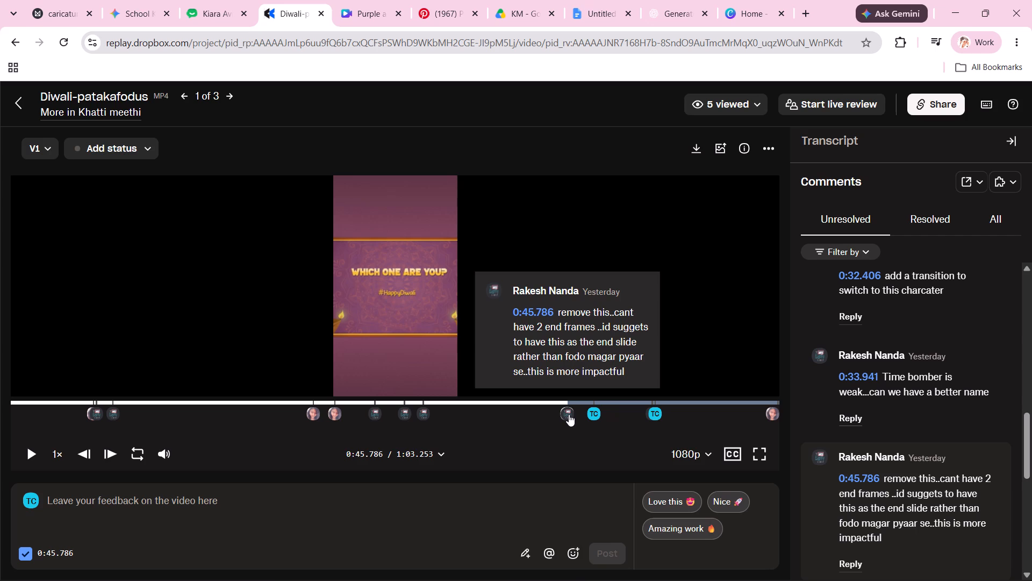
left_click(568, 415)
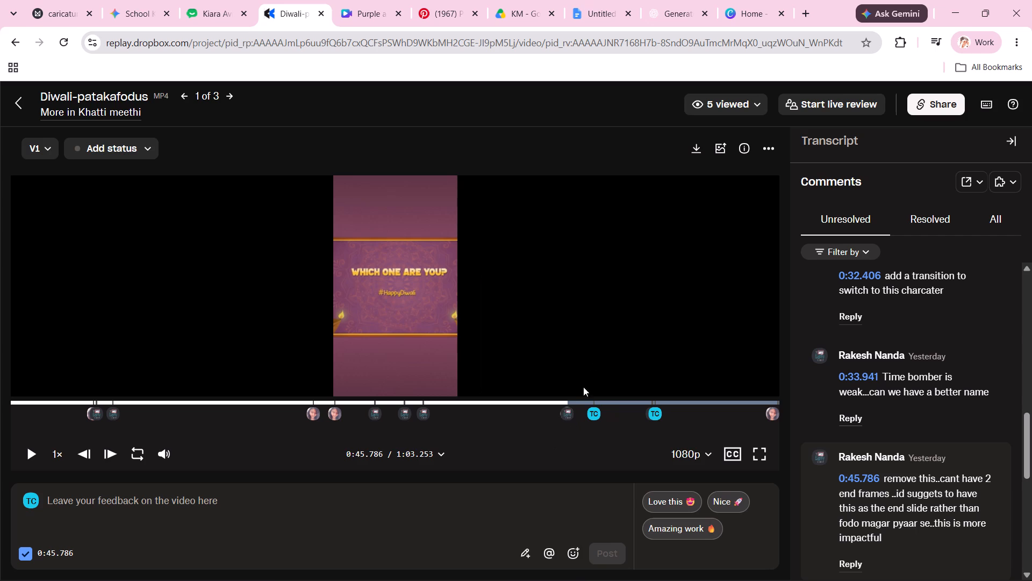
left_click(772, 414)
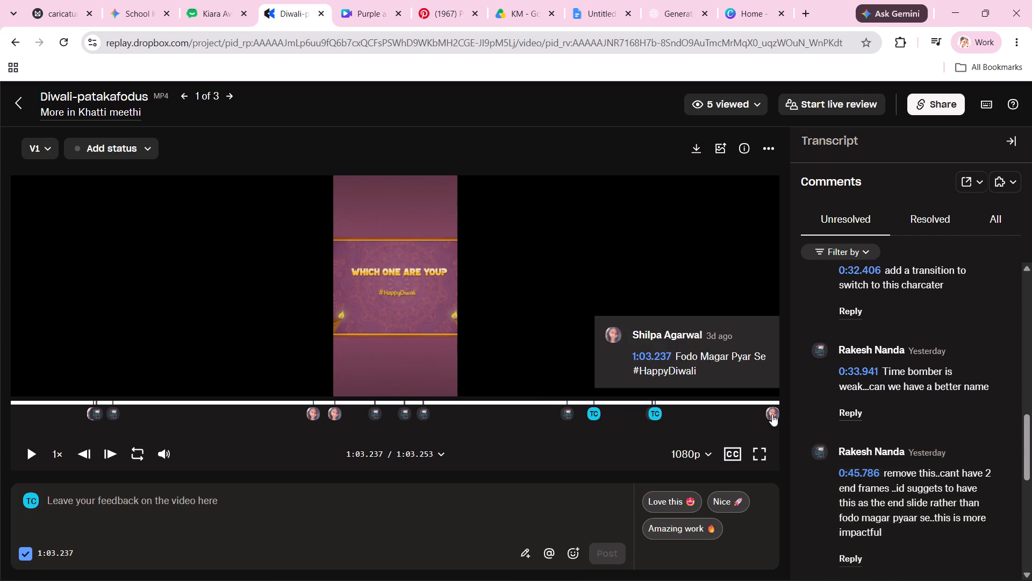
left_click(771, 413)
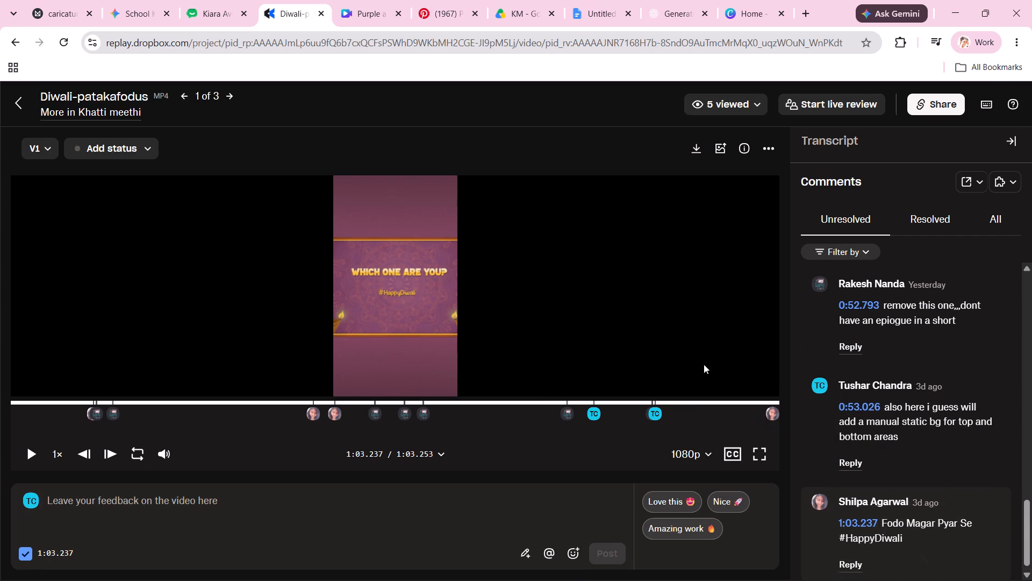
left_click(764, 402)
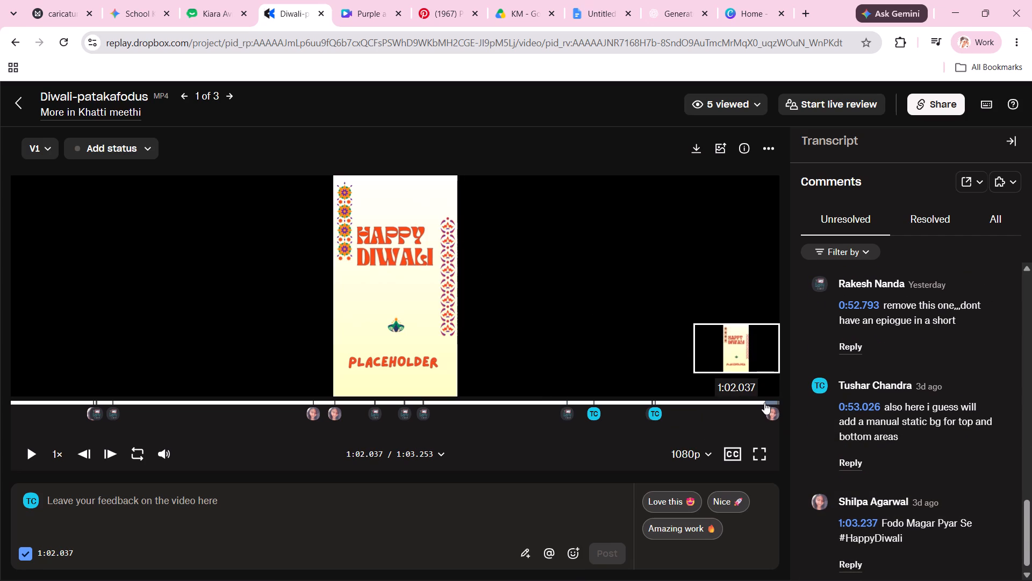
left_click(764, 402)
left_click(768, 411)
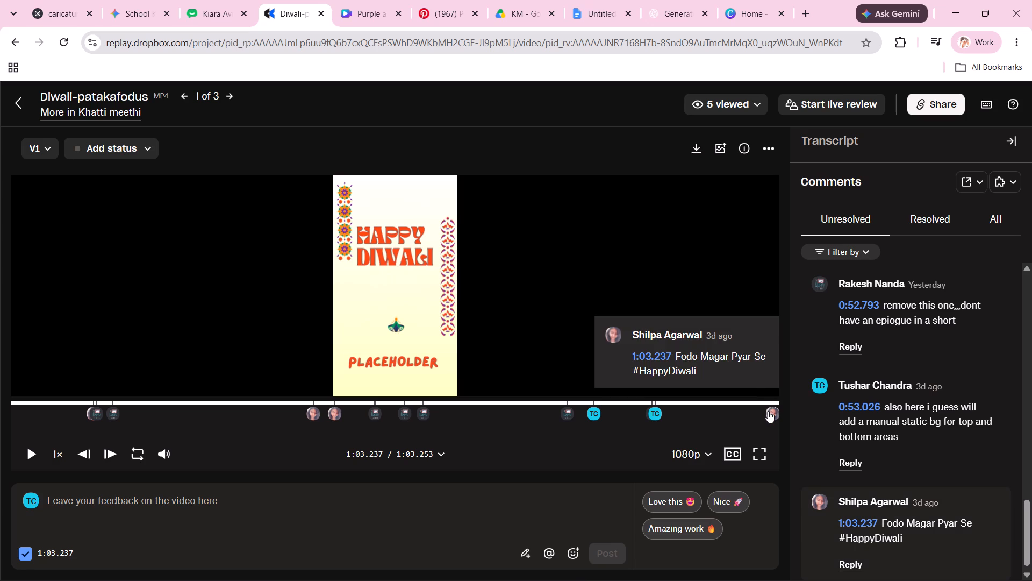
Examine the review comments at 0:45.786, 0:47.988, 0:52.793 and 0:53.026 against the video frames they refer to.
left_click(568, 409)
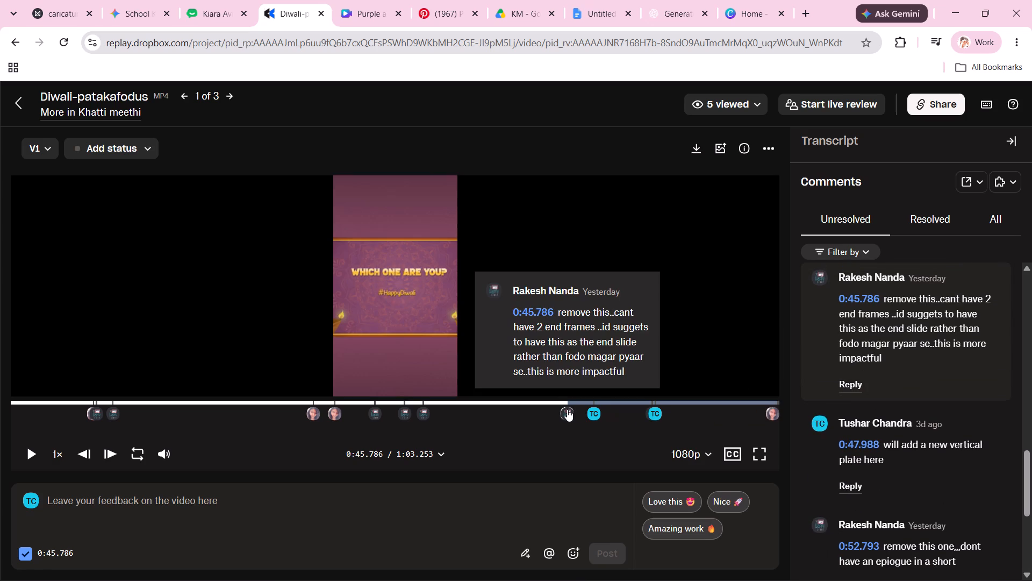
left_click(572, 414)
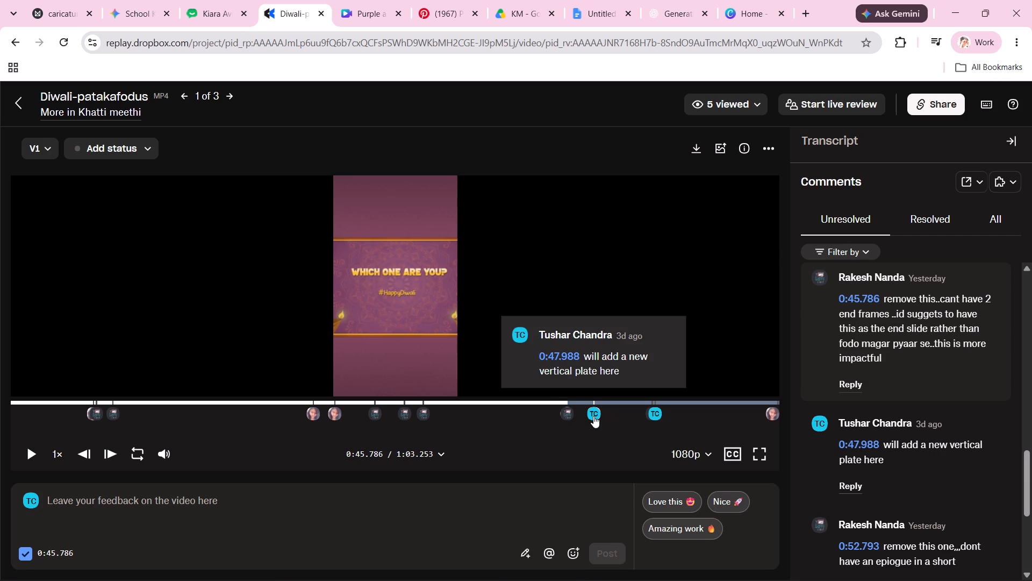
left_click(593, 416)
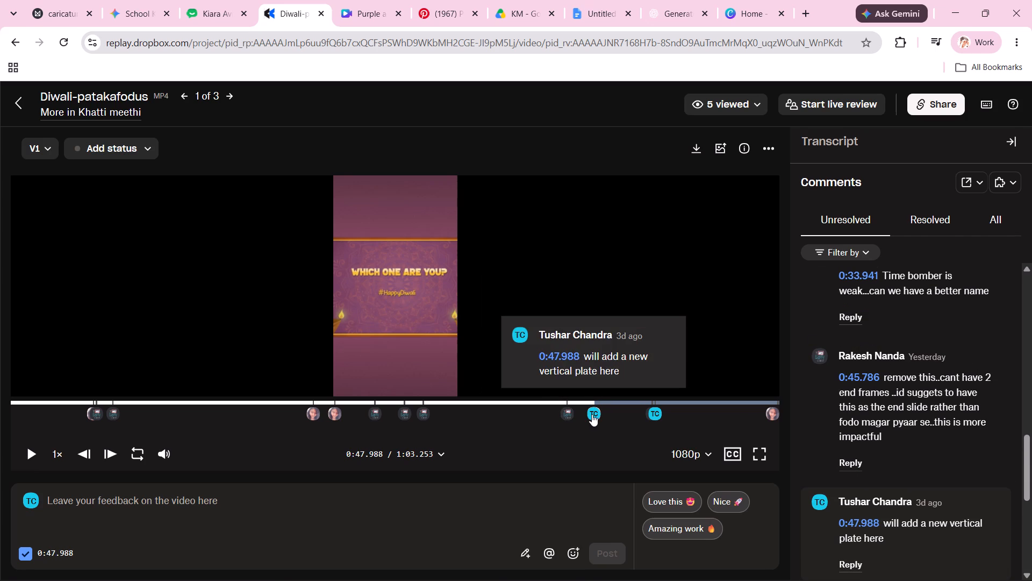
left_click(647, 413)
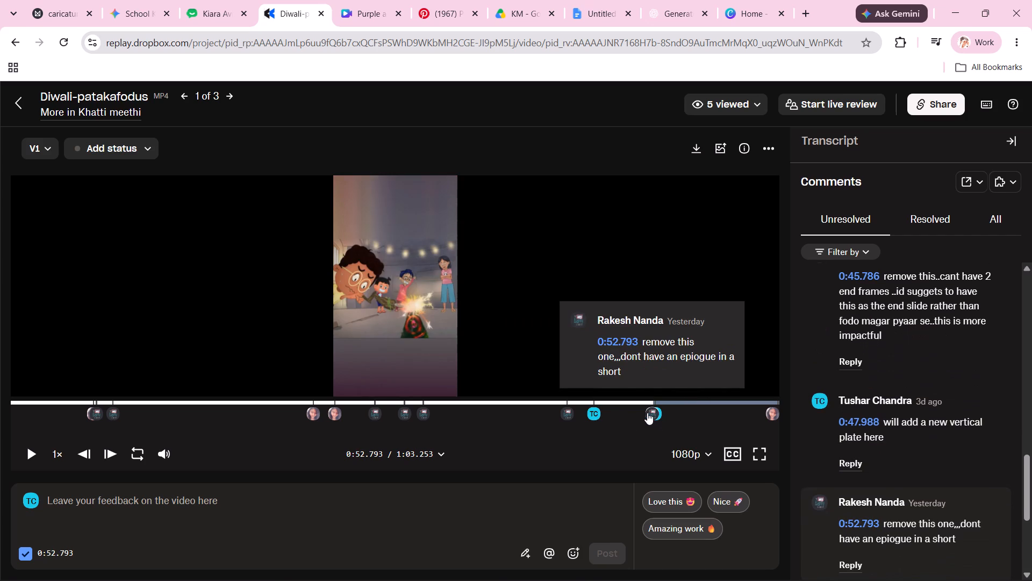
left_click(647, 405)
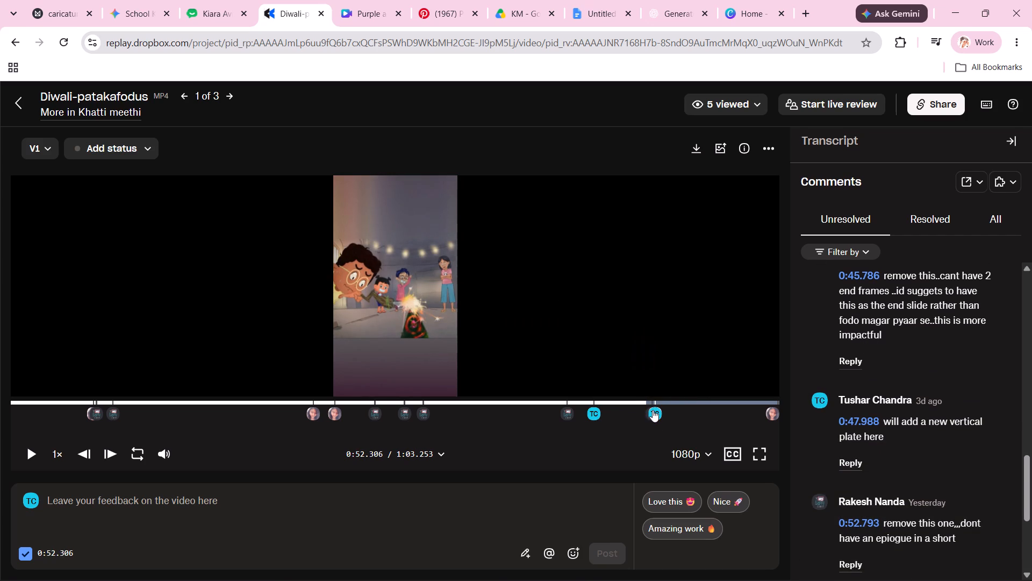
left_click(653, 410)
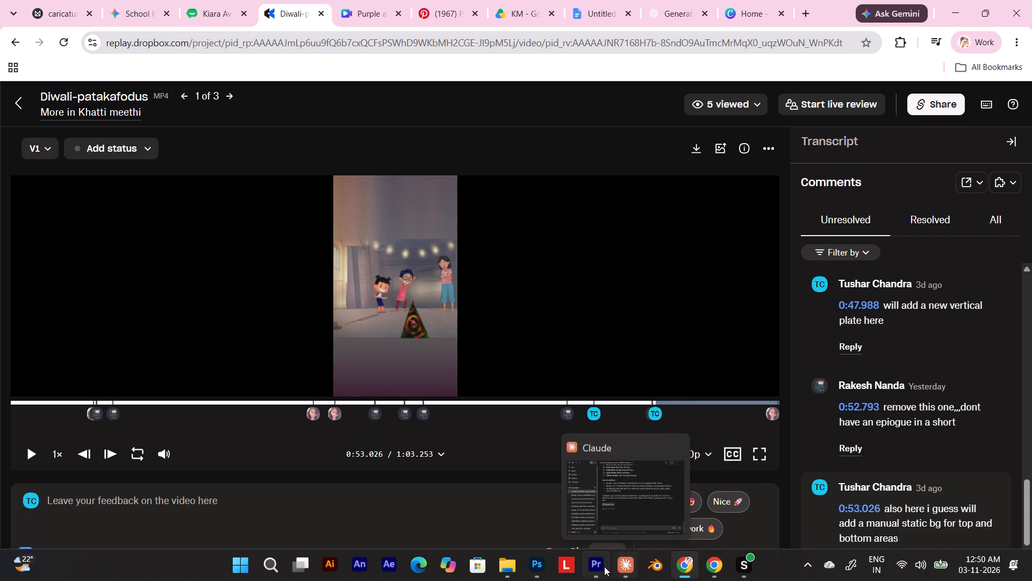
Switch to Premiere Pro and play pa2 from 00:00:39:29 through the end frame into the epilogue, stopping at 00:00:54:02.
left_click(603, 566)
left_click(548, 366)
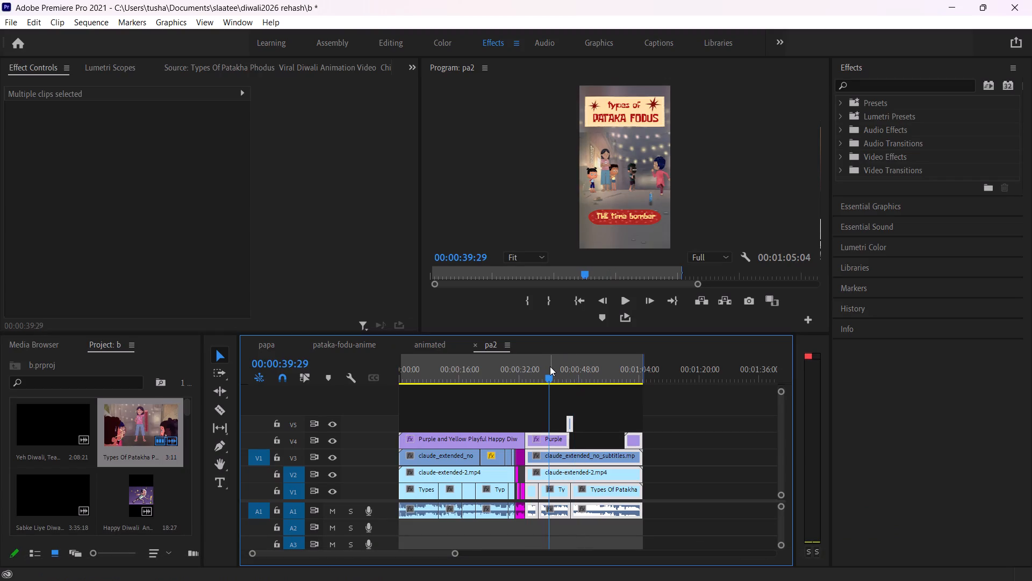
key("space")
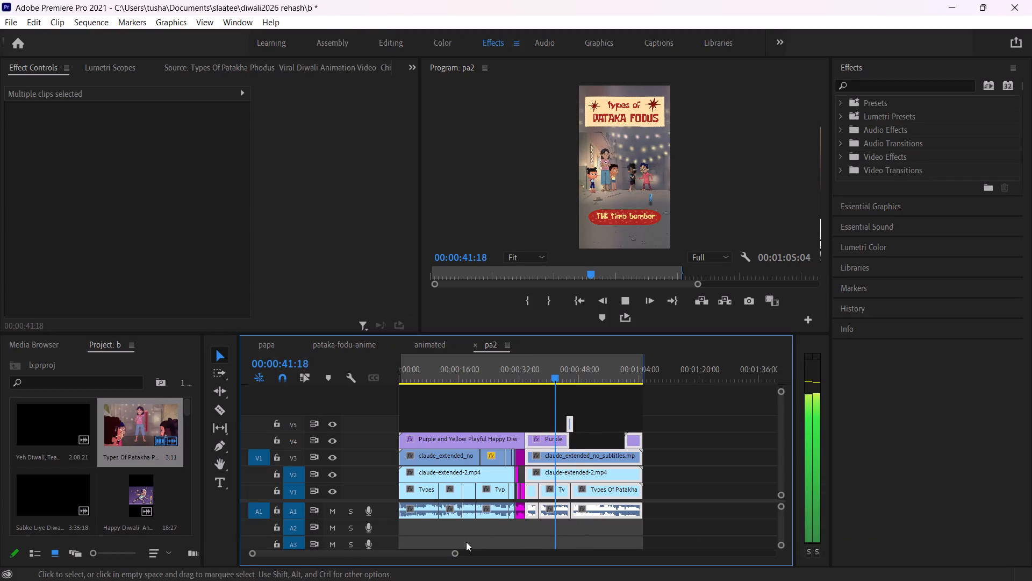
left_click_drag(451, 554, 445, 552)
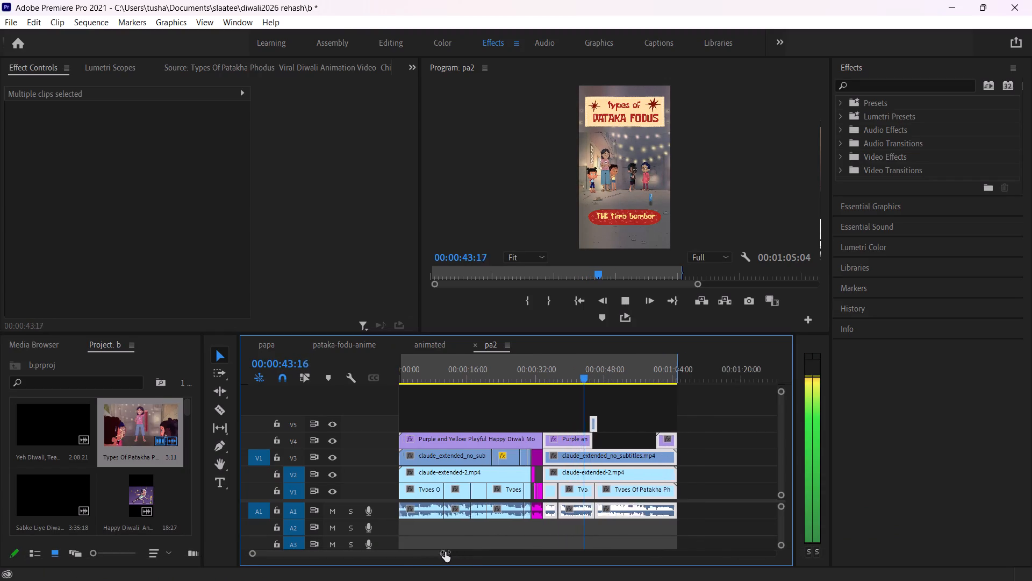
left_click_drag(445, 552, 438, 549)
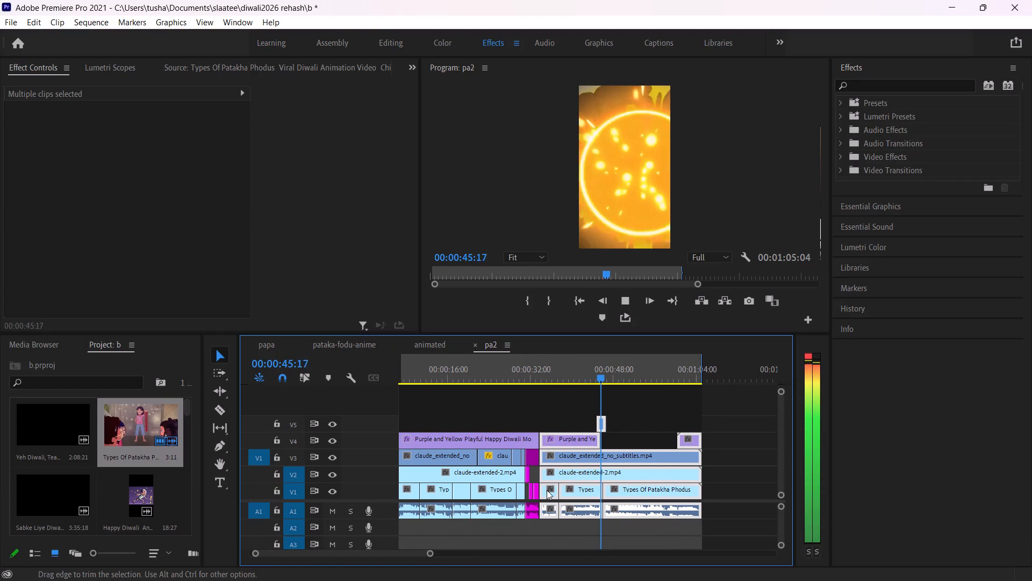
left_click(750, 498)
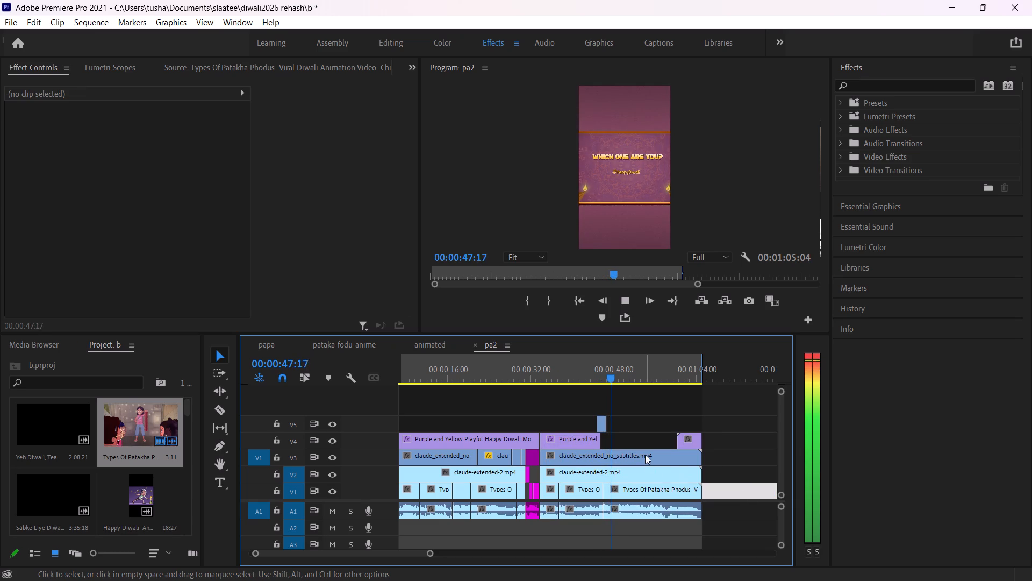
left_click(645, 454)
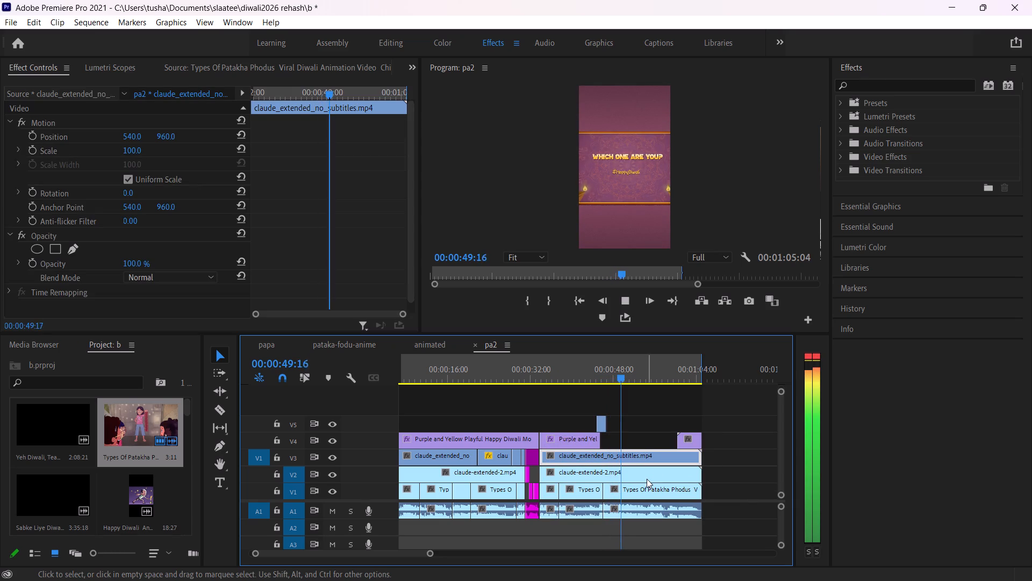
key("space")
left_click(651, 513)
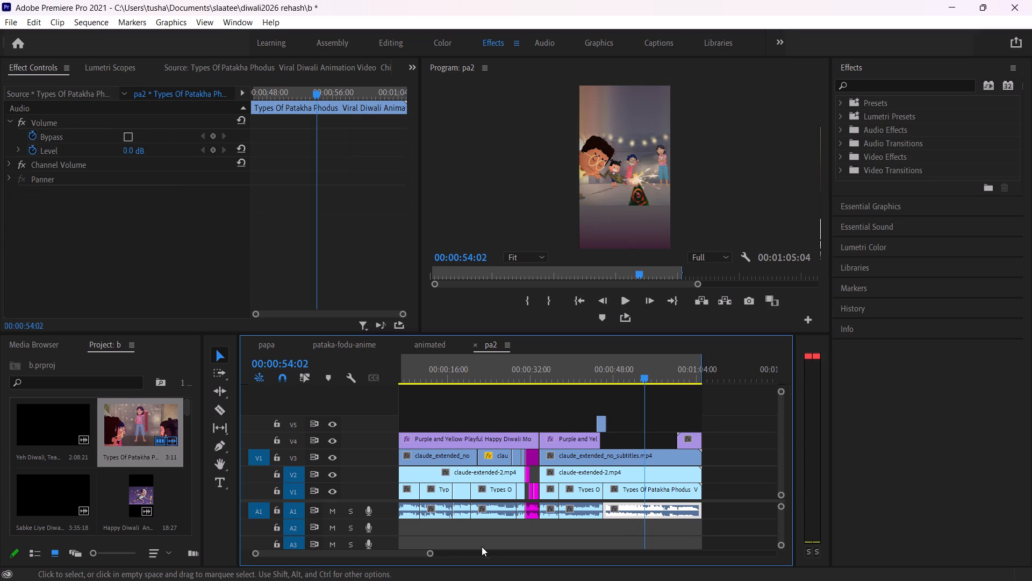
Find the frame at 00:00:53:11 and split the V1, V2 and V3 clips there, between the end frame and the epilogue.
left_click_drag(430, 551, 401, 551)
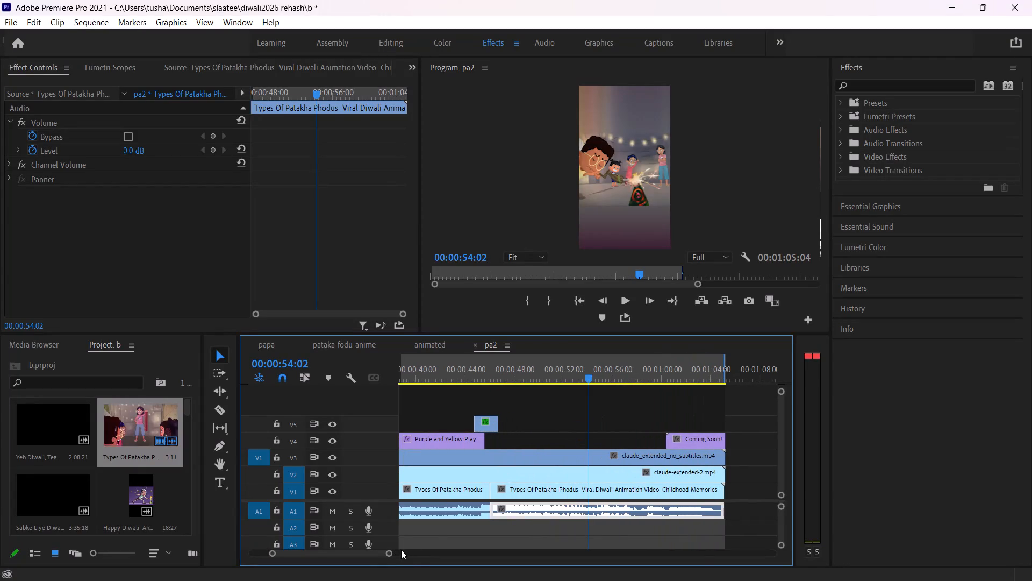
key("Left")
key("Left")
key("Left")
key("Left")
key("Left")
key("Left")
key("Left")
key("Left")
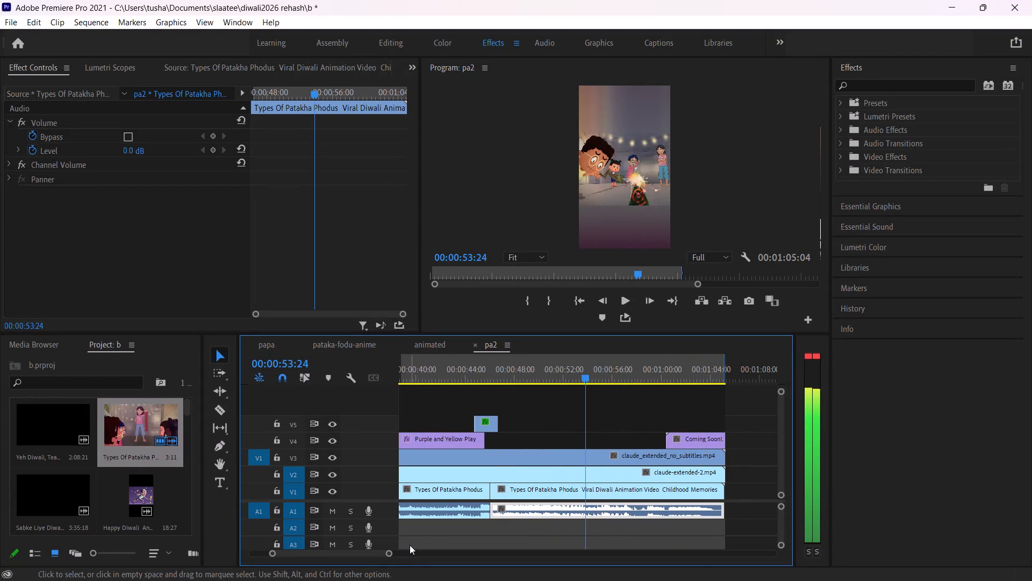
key("Left")
key("Left")
key("Left")
key("Left")
key("Left")
key("Left")
key("Left")
key("Left")
key("Left")
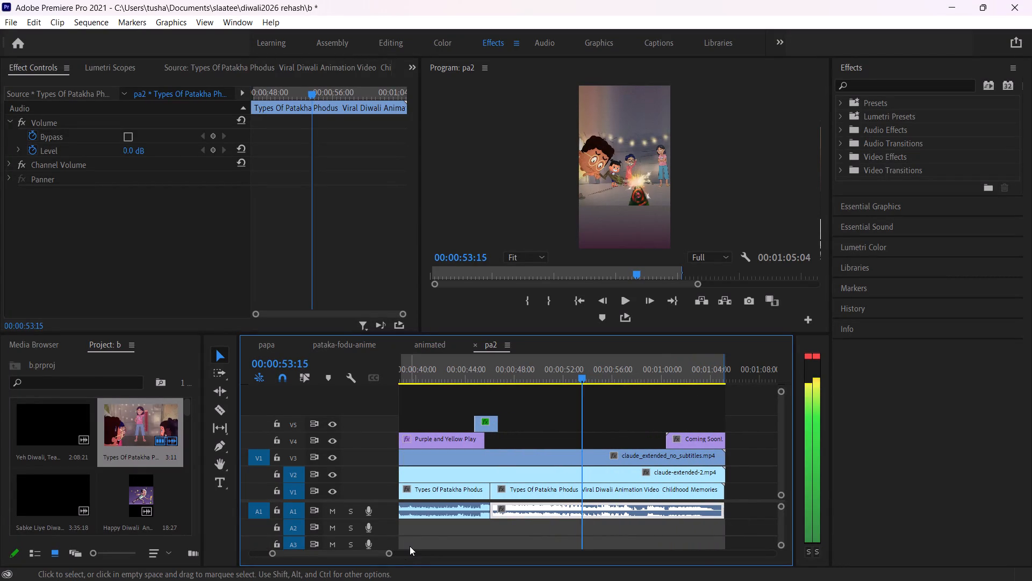
key("Left")
key("Left")
key("Left")
key("Left")
key("Left")
key("Left")
key("Right")
key("Right")
key("Right")
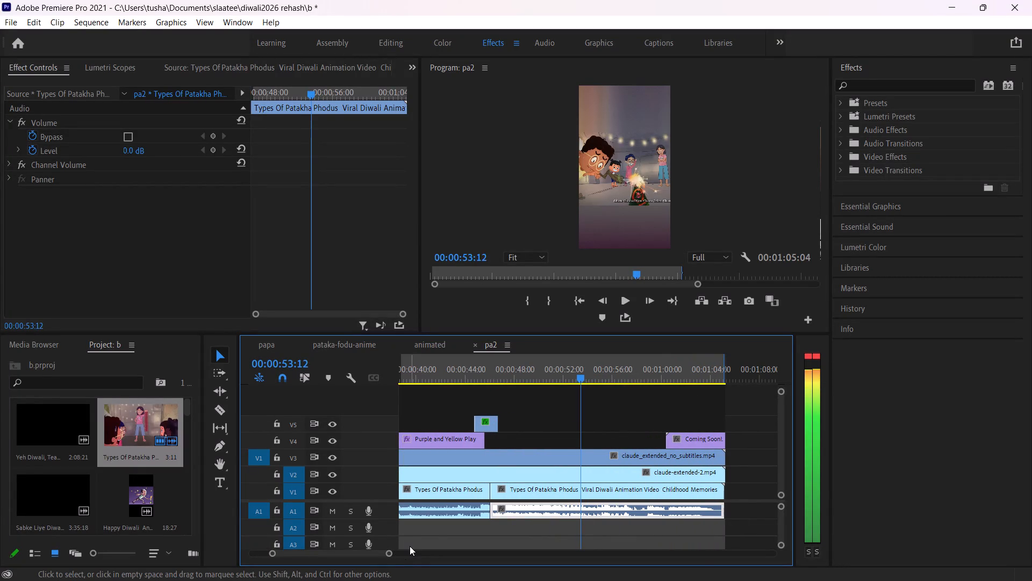
key("Left")
key("Left")
key("Right")
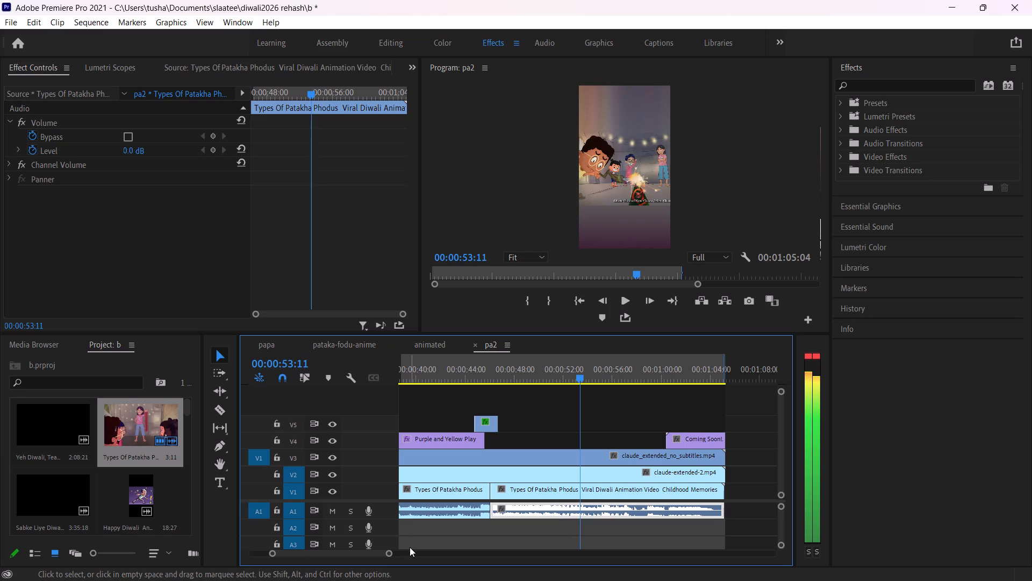
key("c")
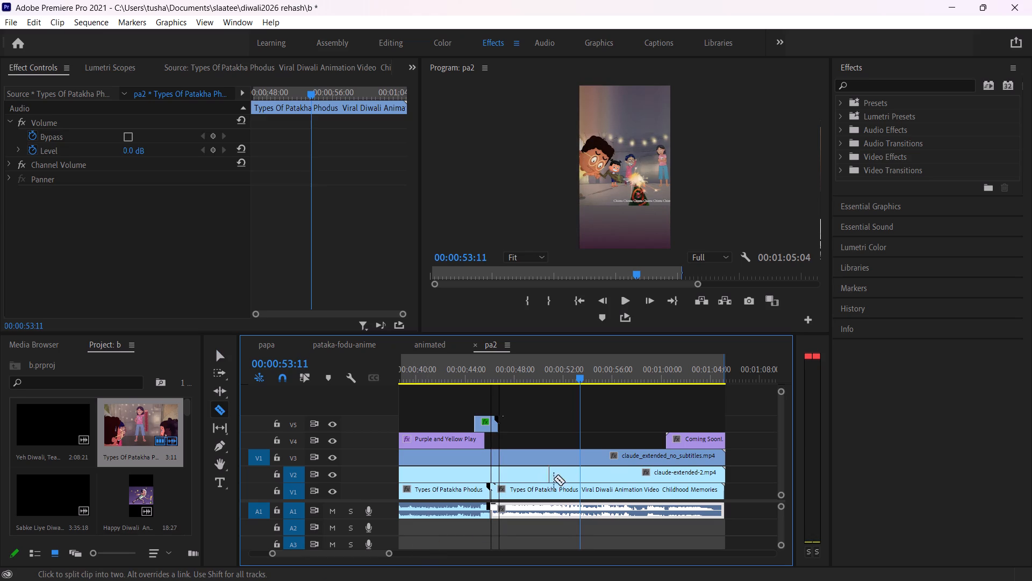
left_click(583, 455)
left_click(582, 471)
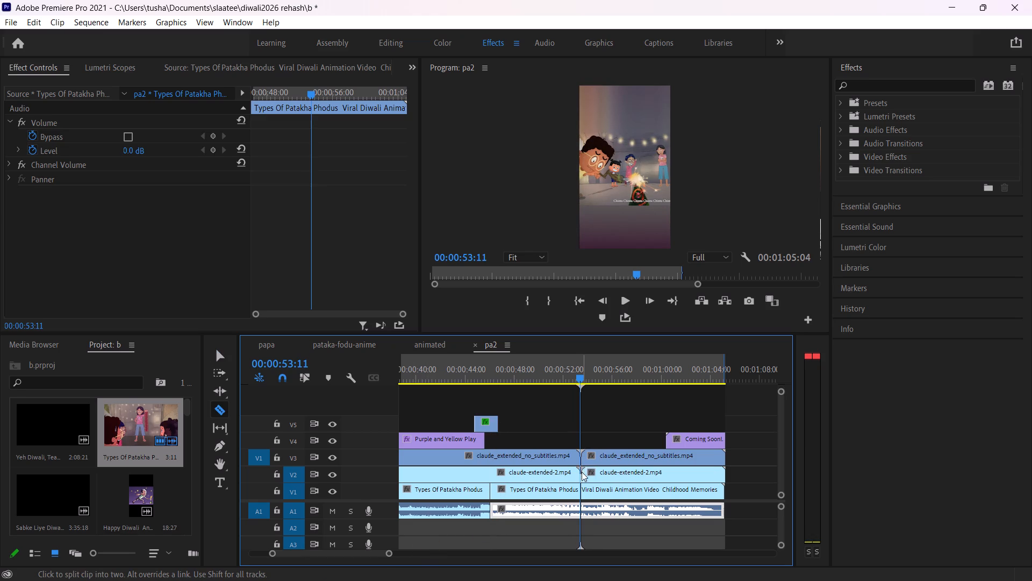
left_click(581, 488)
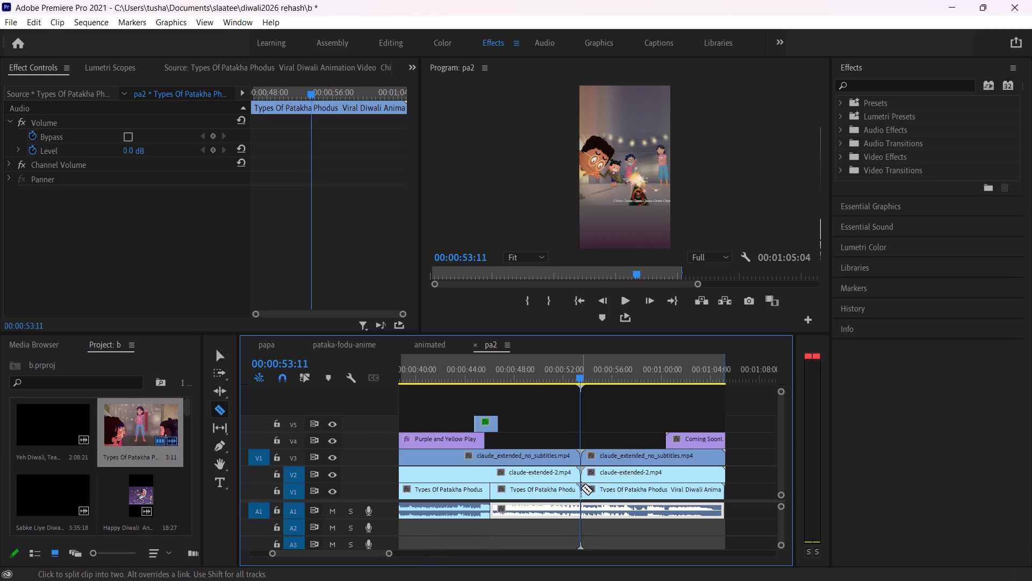
Trim the starts of the three video clips after the cut to about 00:00:58, leaving a gap, and play across it.
key("v")
left_click_drag(619, 442, 628, 496)
left_click(587, 455)
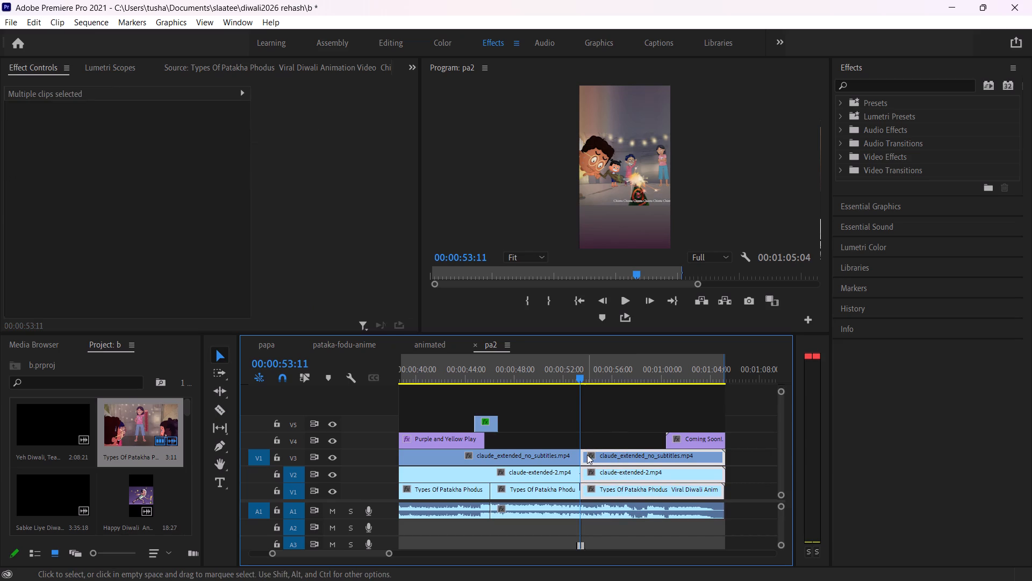
left_click_drag(584, 455, 642, 464)
key("space")
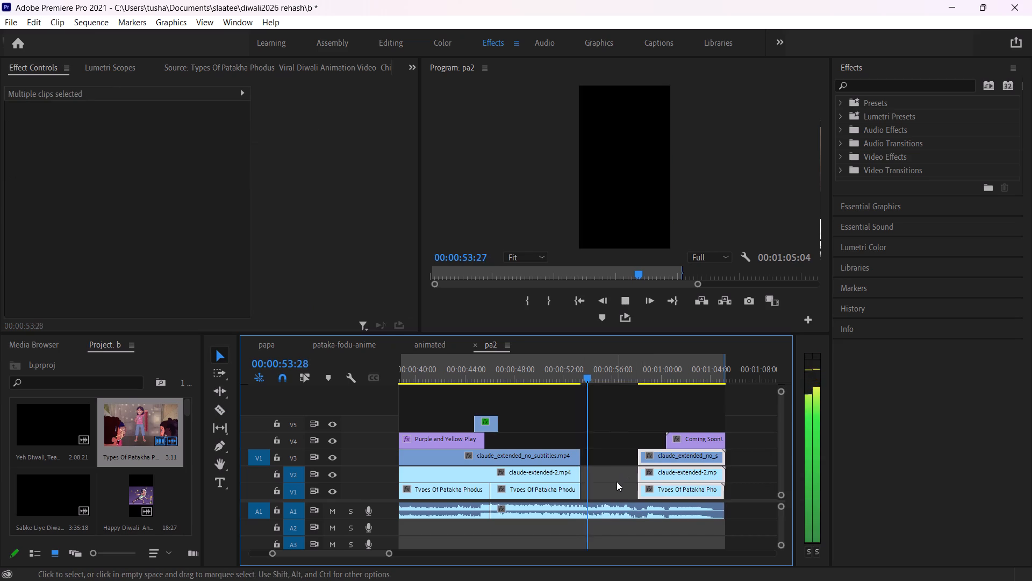
key("space")
left_click(568, 378)
key("space")
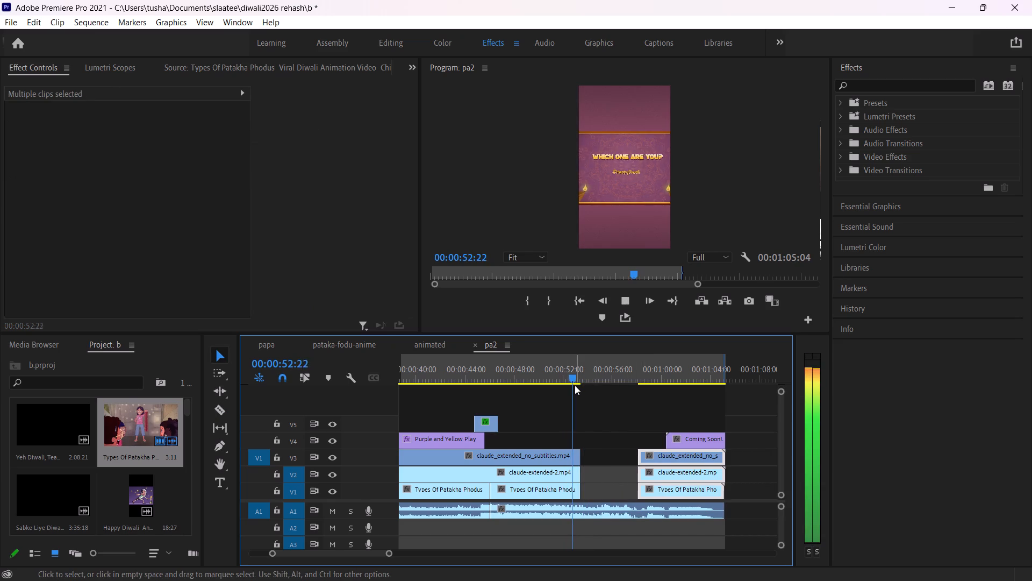
key("space")
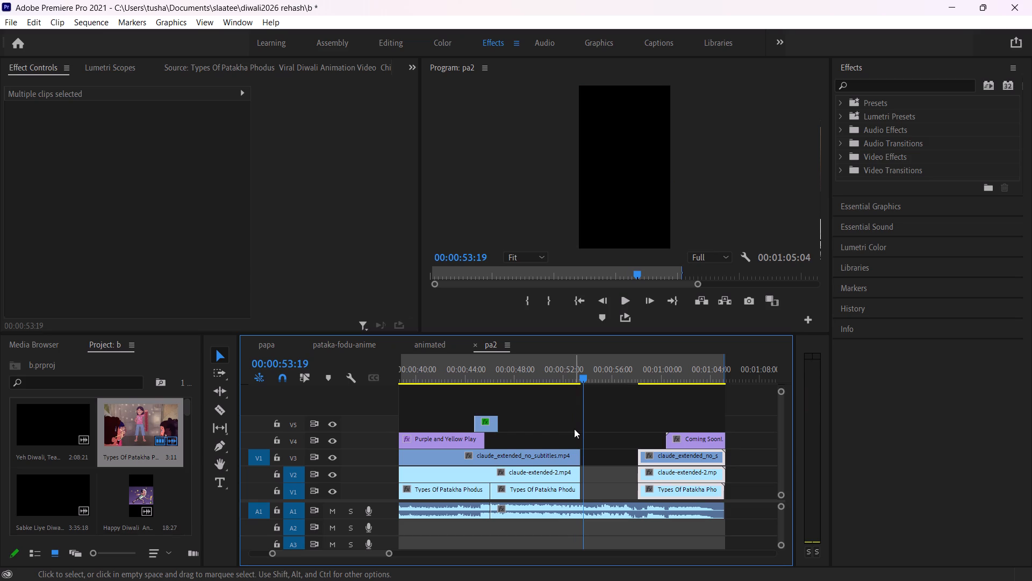
Split the A1 audio at the video cut and trim the later piece's start to line up with the epilogue video clips.
key("c")
left_click(580, 513)
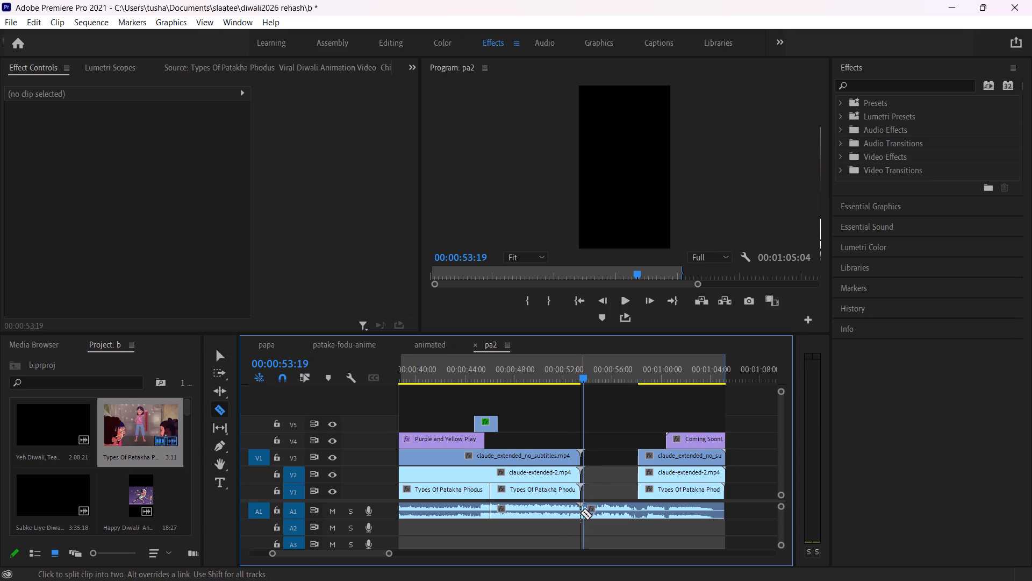
key("v")
left_click_drag(580, 512, 640, 523)
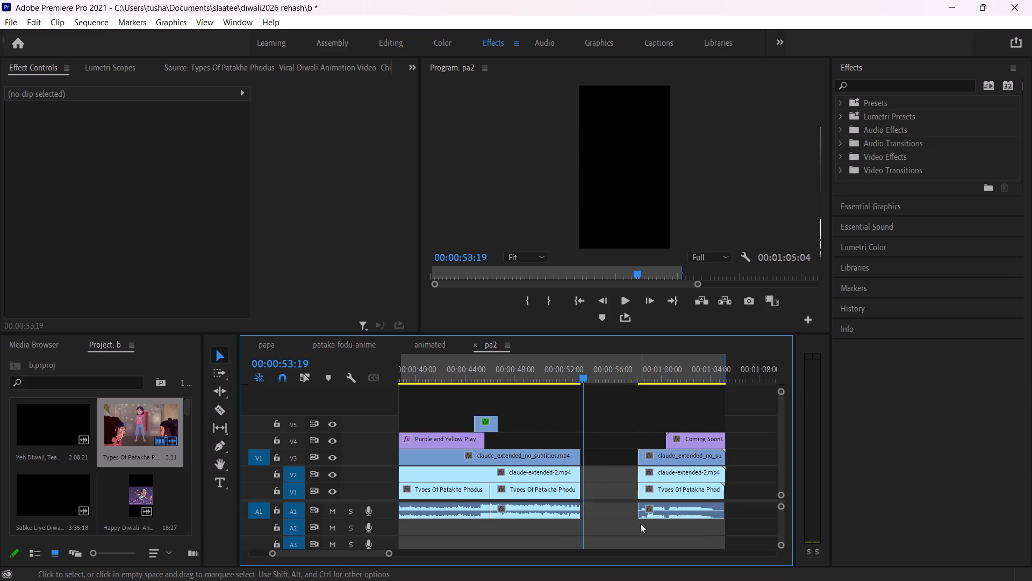
Butt the later A1 audio against the cut, trimming about 2:13 off its start, and play the join.
left_click_drag(662, 509, 605, 504)
key("space")
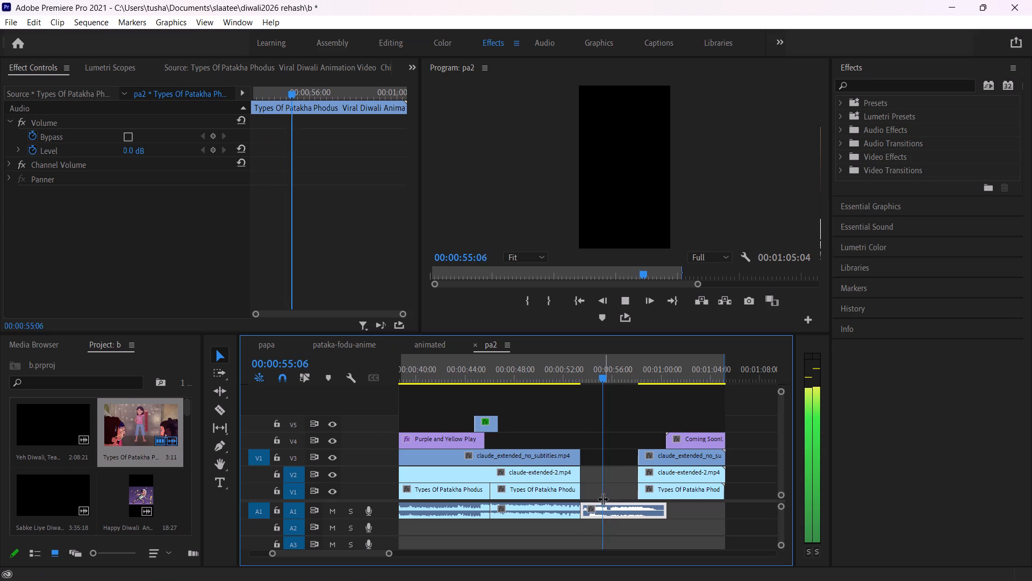
key("space")
left_click_drag(582, 512, 611, 524)
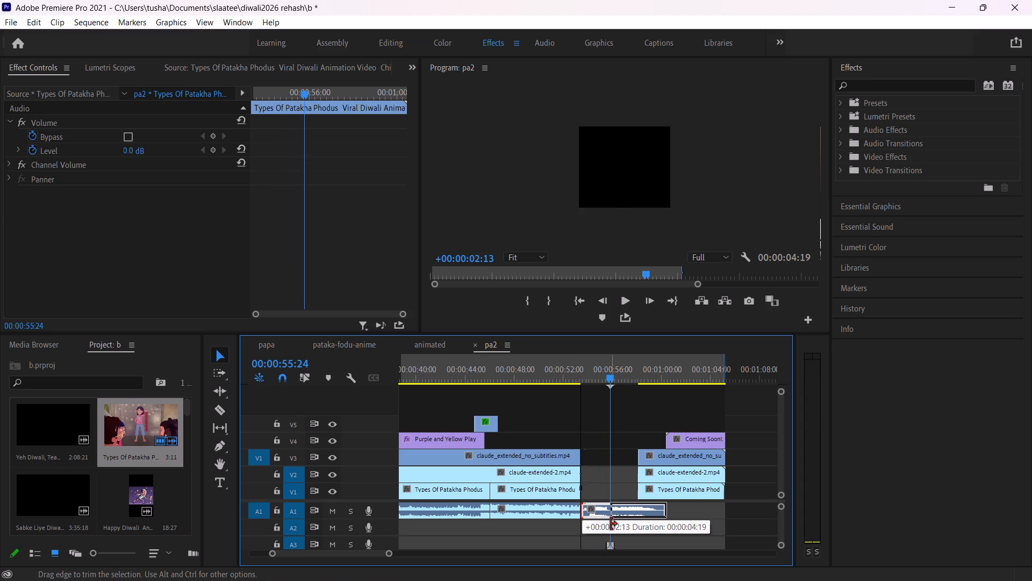
left_click_drag(611, 524, 613, 525)
left_click_drag(629, 516, 605, 511)
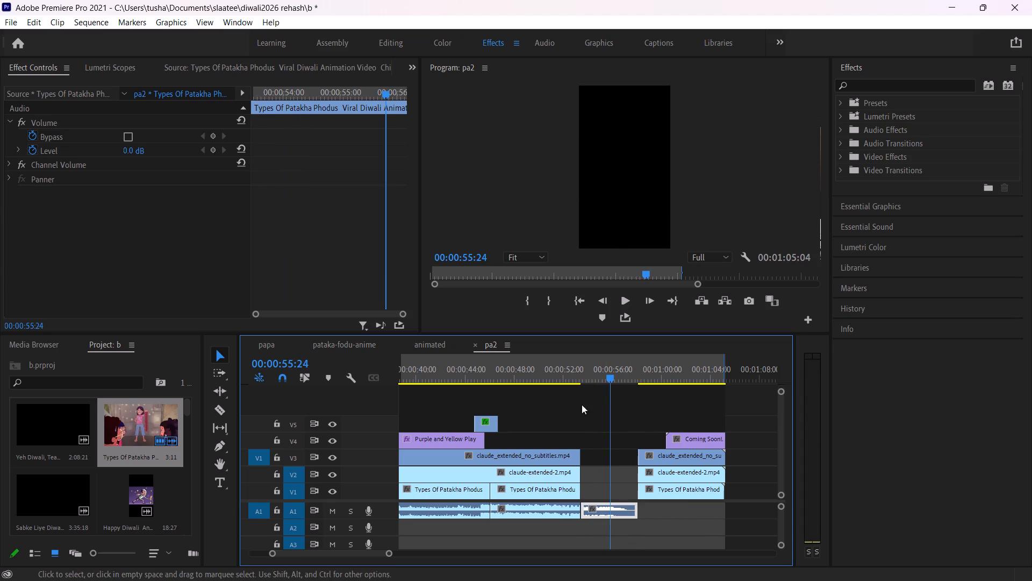
left_click(570, 370)
key("space")
left_click(628, 546)
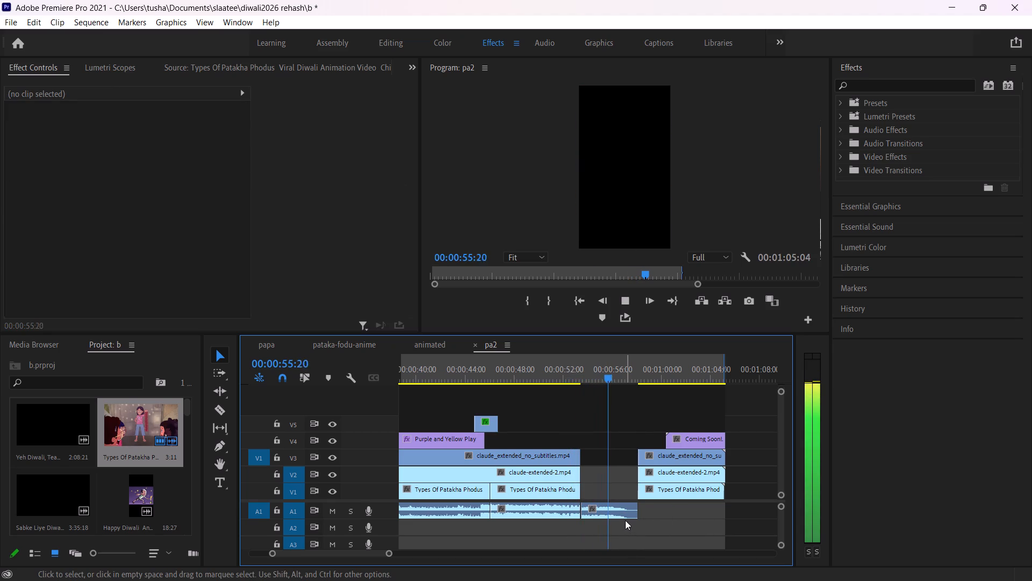
key("space")
Play the end frame from 00:00:46:17 and move the later audio piece to A2, starting at about 00:00:52:15 to overlap A1.
left_click(499, 375)
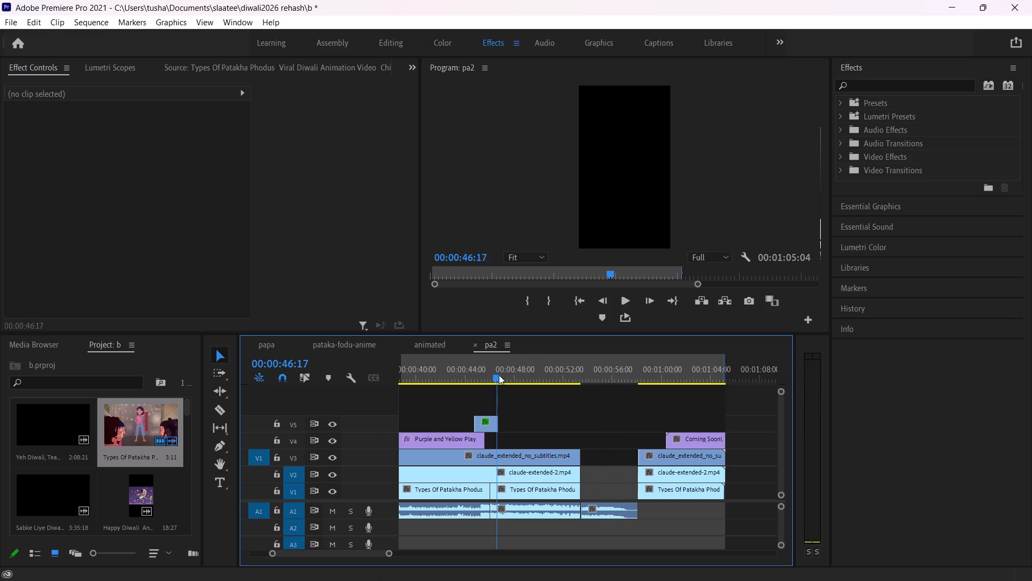
key("space")
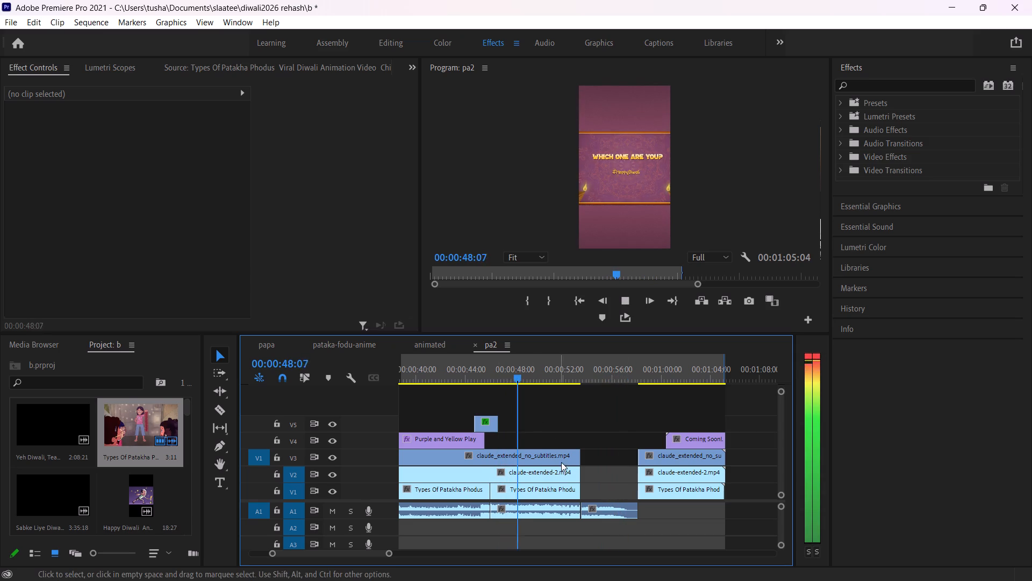
key("space")
left_click_drag(599, 513, 595, 526)
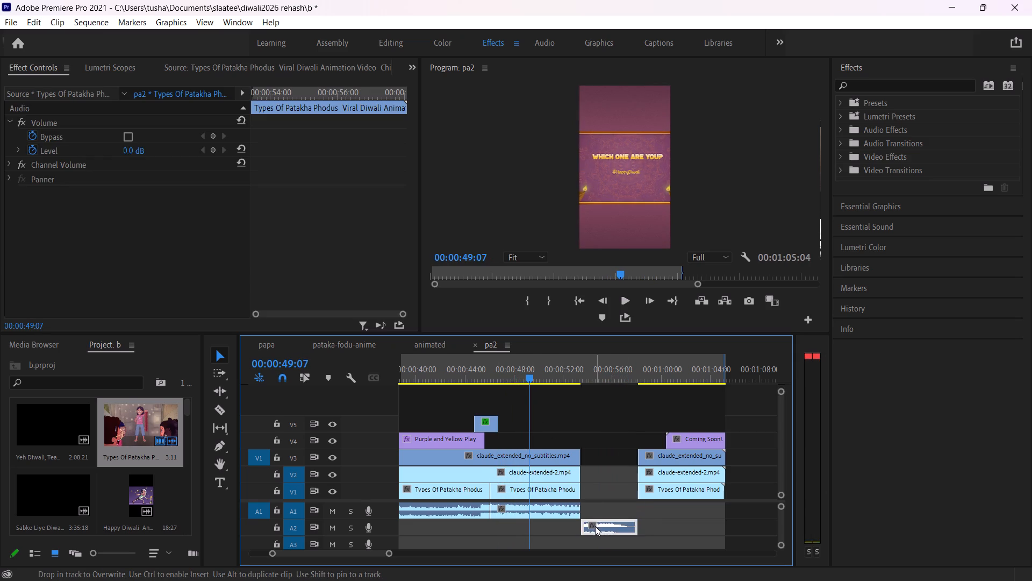
left_click_drag(593, 525, 582, 525)
Apply default transitions to the start of the A2 audio and the end of the A1 audio.
right_click(569, 525)
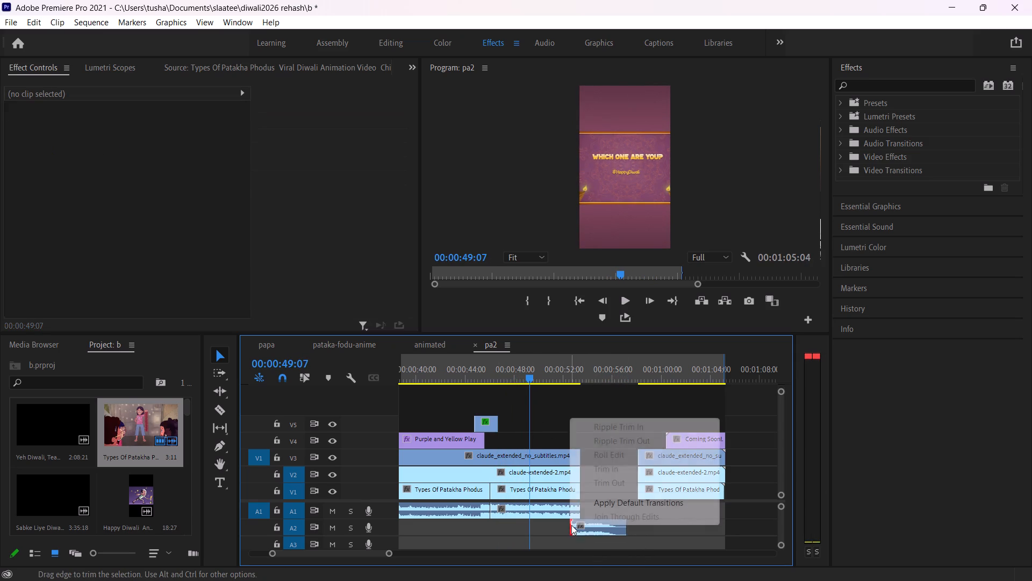
left_click(611, 499)
right_click(584, 506)
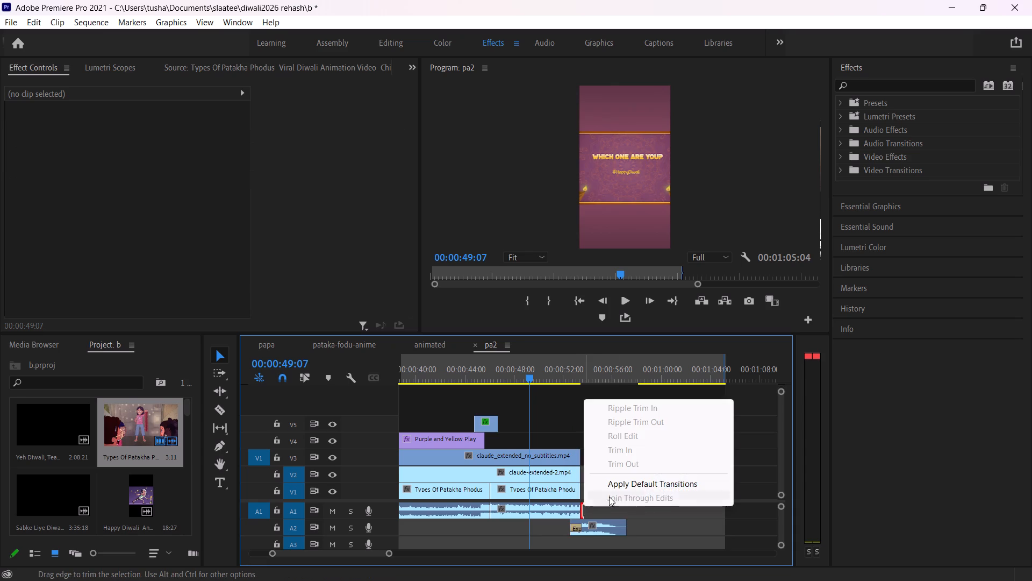
left_click(620, 482)
key("space")
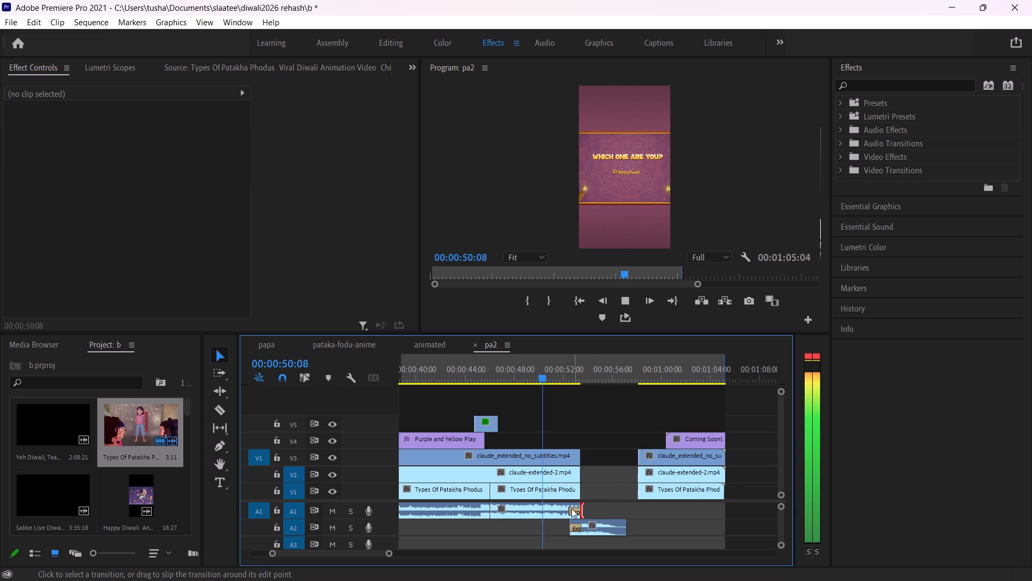
key("space")
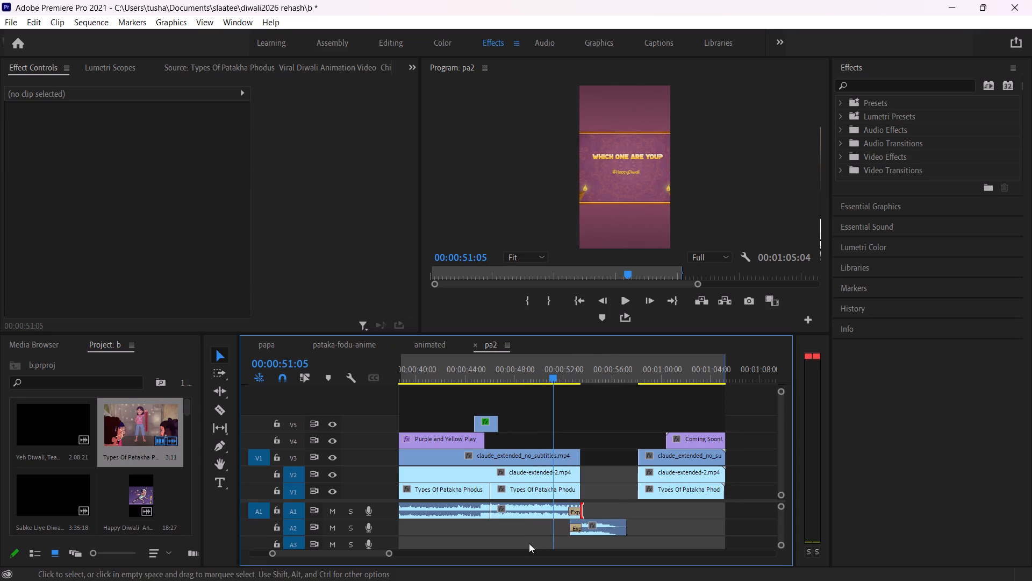
Shorten the A1 fade-out to 00:00:00:19 and the A2 fade-in to 00:00:00:17.
left_click_drag(388, 551, 374, 549)
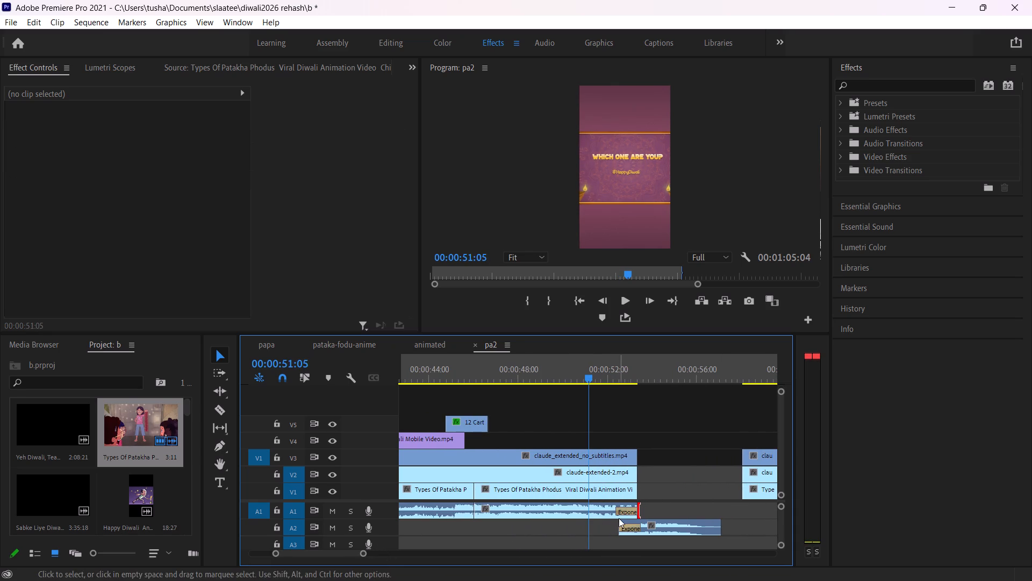
left_click_drag(618, 511, 626, 514)
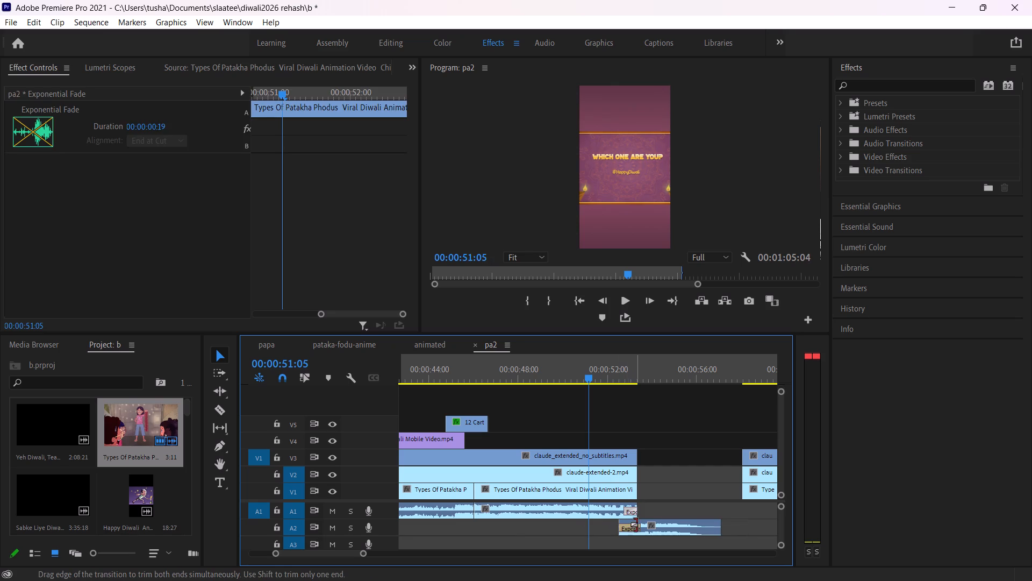
left_click_drag(636, 527, 627, 529)
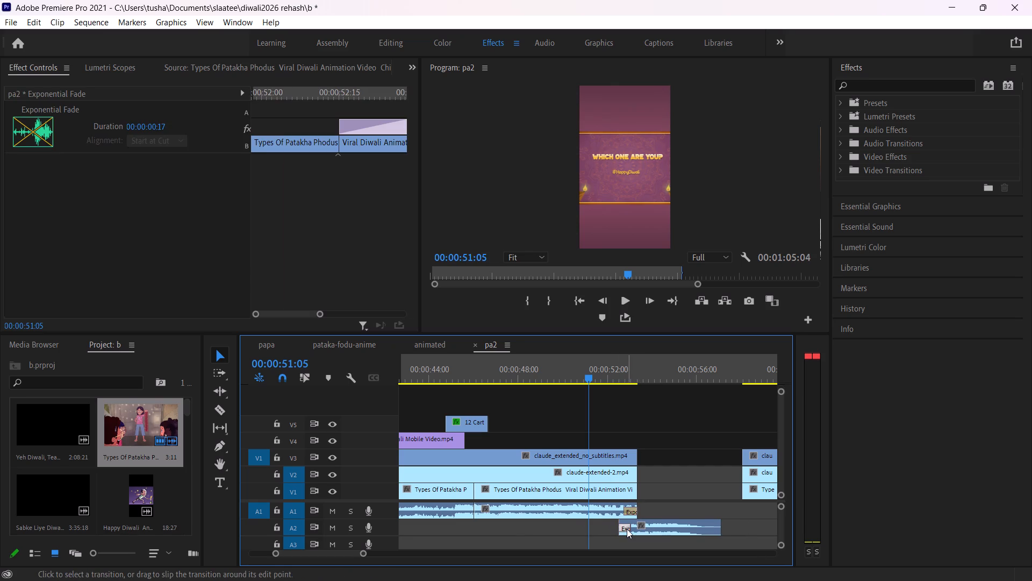
Play the overlap between the A1 and A2 audio several times to judge the crossfade into the gap.
key("space")
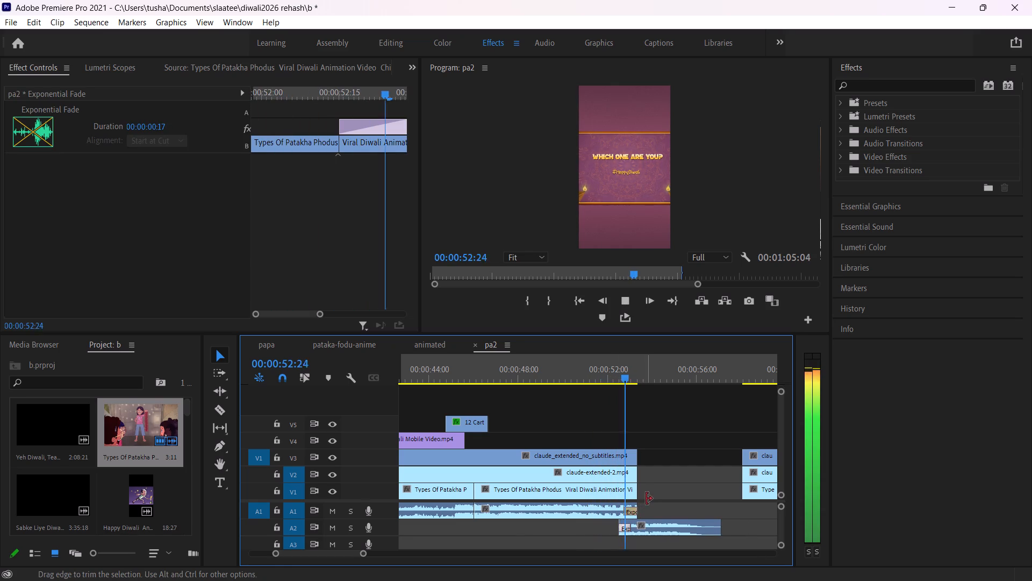
key("space")
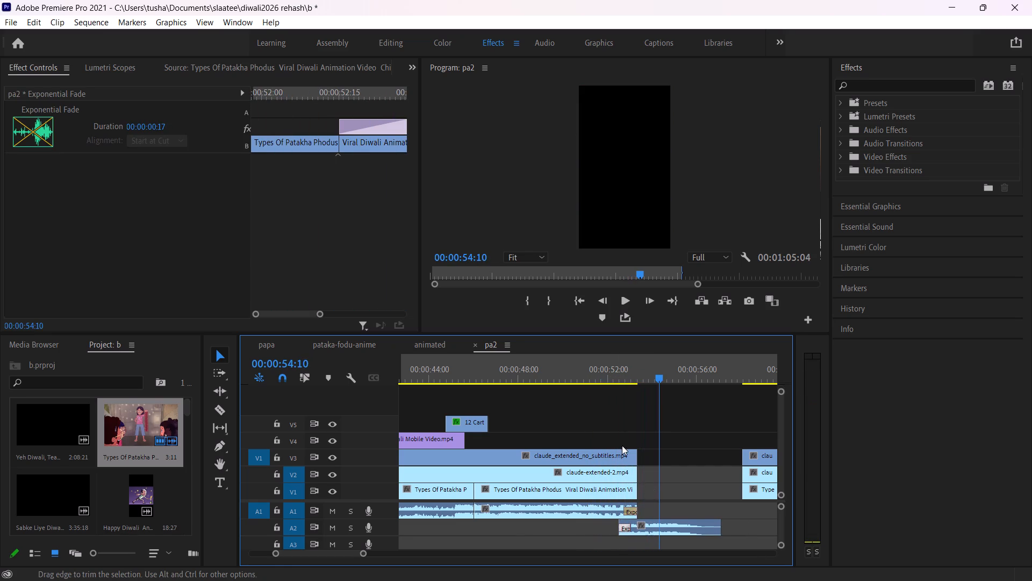
left_click(597, 374)
key("space")
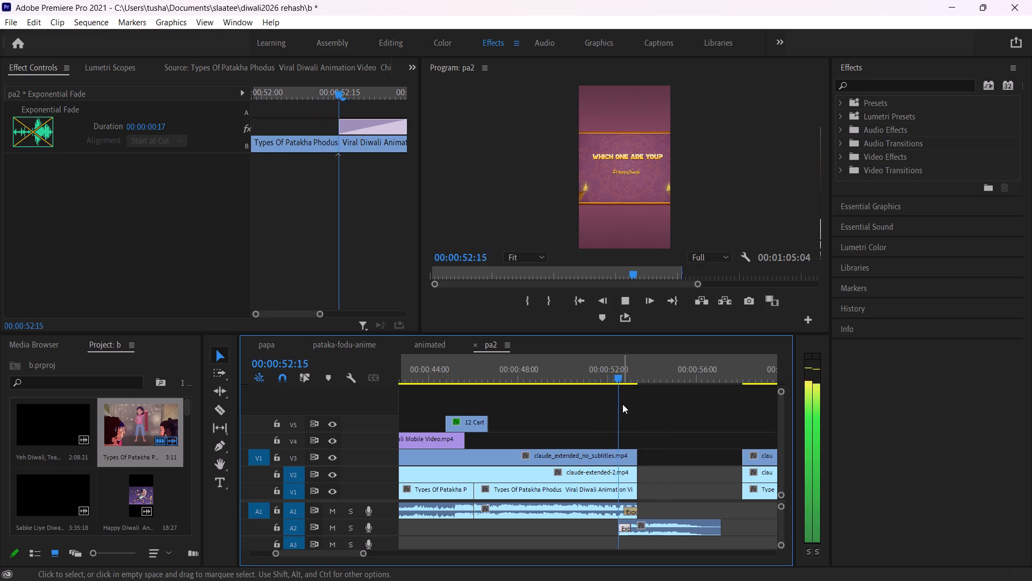
key("space")
left_click(582, 371)
key("space")
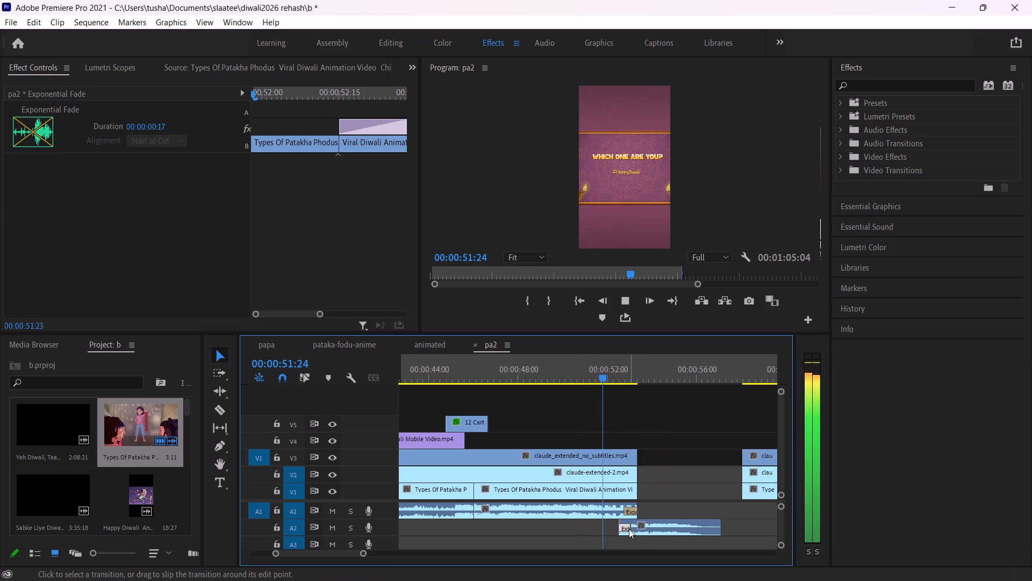
key("space")
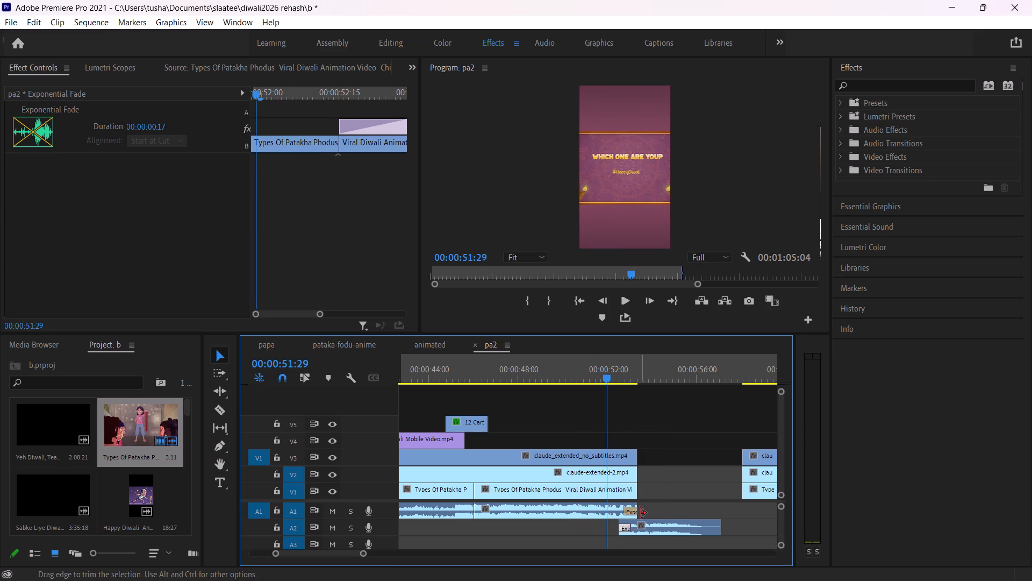
Delete the Exponential Fade at the start of the A2 audio.
left_click(626, 527)
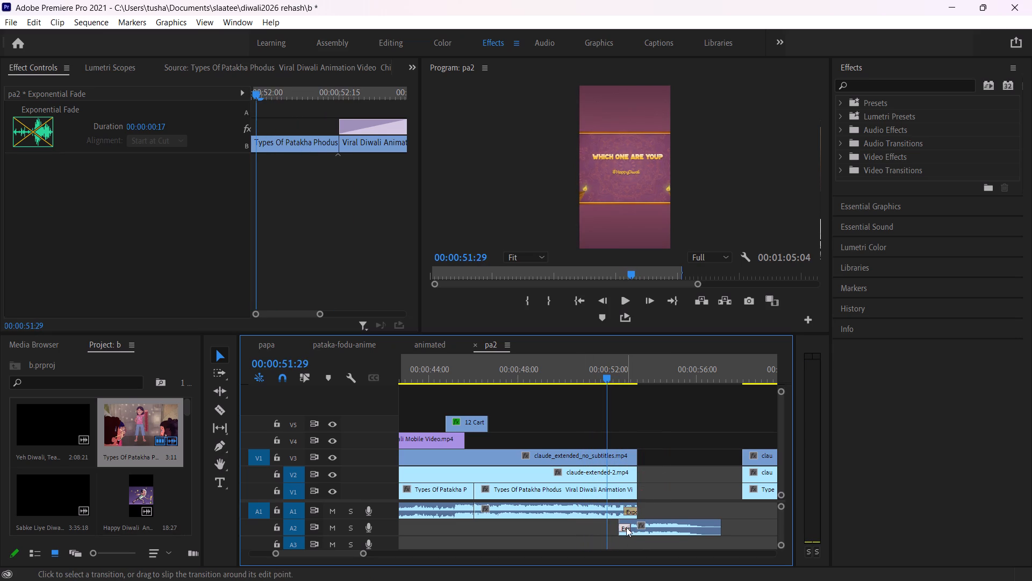
left_click(626, 527)
key("Delete")
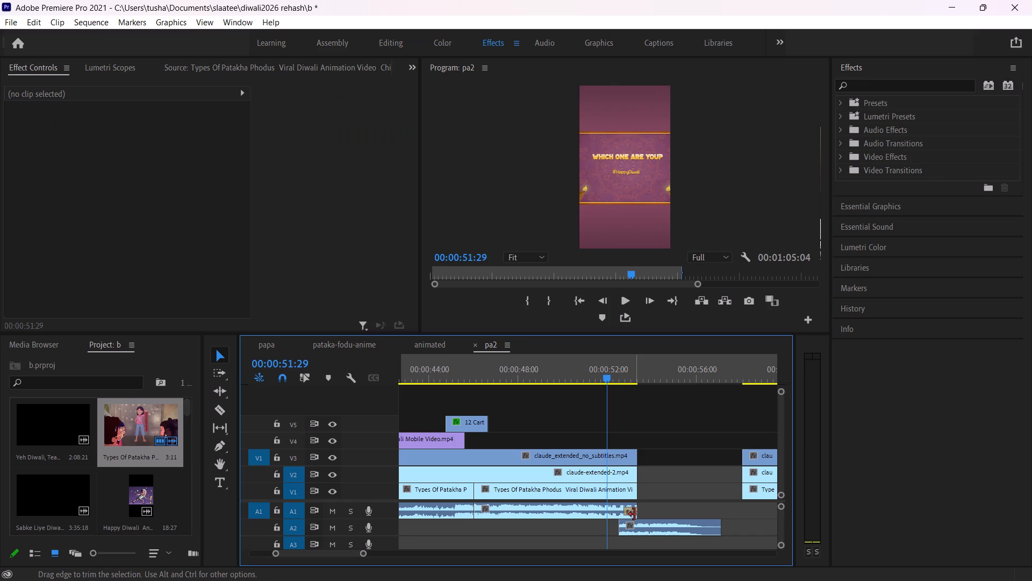
Delete the Exponential Fade at the end of the A1 audio.
left_click(628, 513)
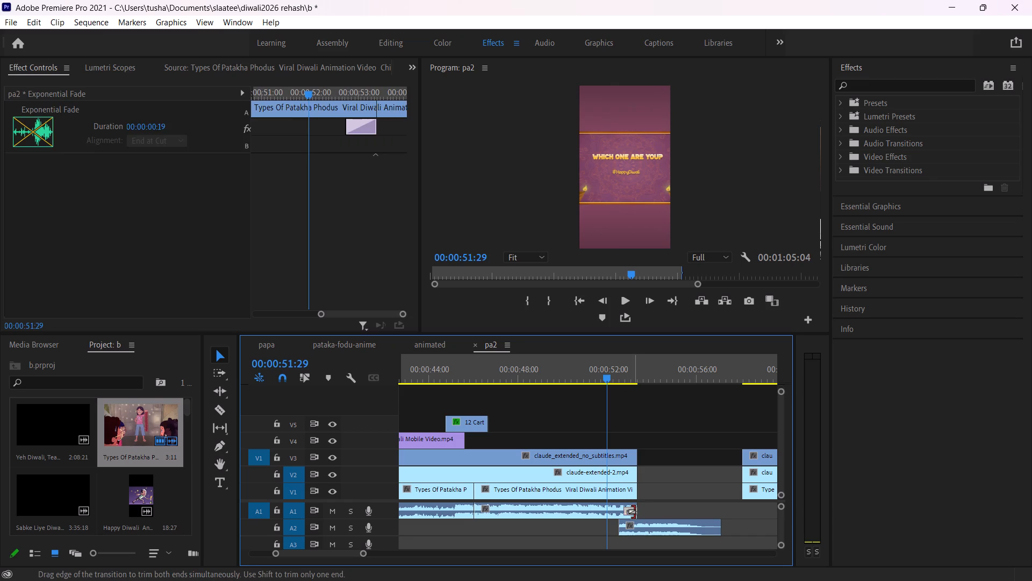
left_click(633, 512)
key("Delete")
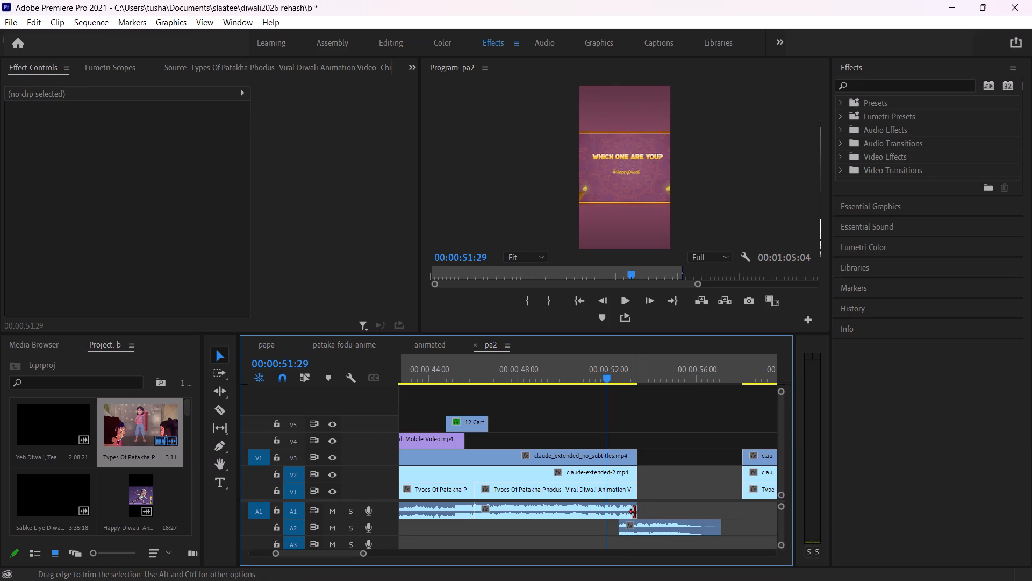
Trim the end of the last A1 audio clip back to a duration of about 00:00:05:23, checking the cut by playback.
left_click(576, 372)
key("space")
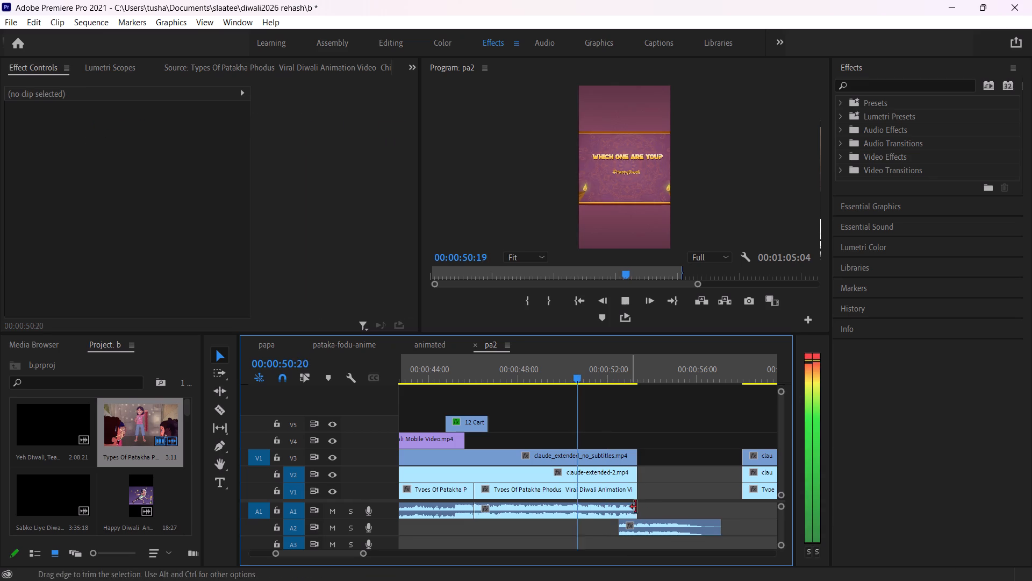
key("space")
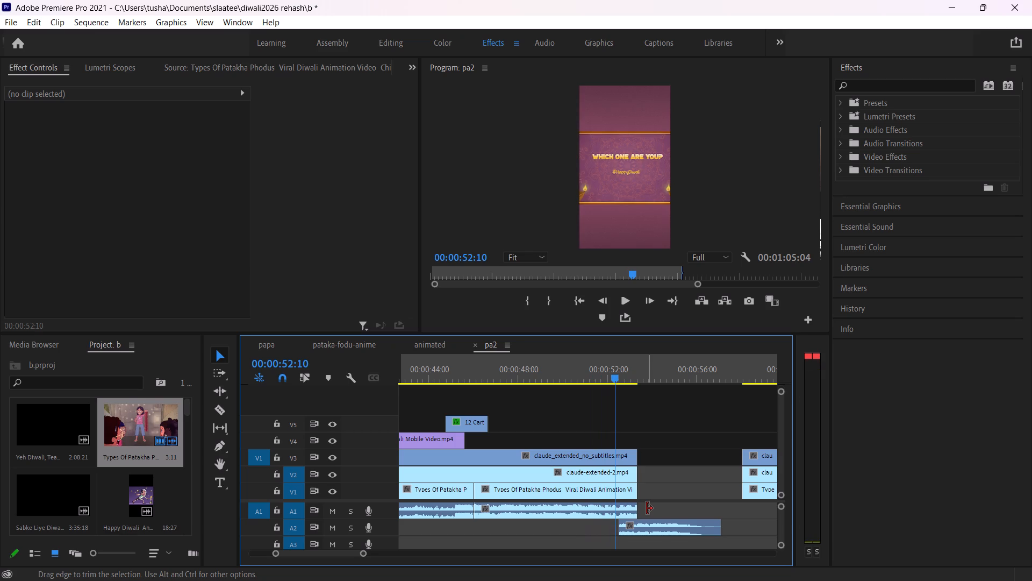
left_click_drag(636, 512, 608, 526)
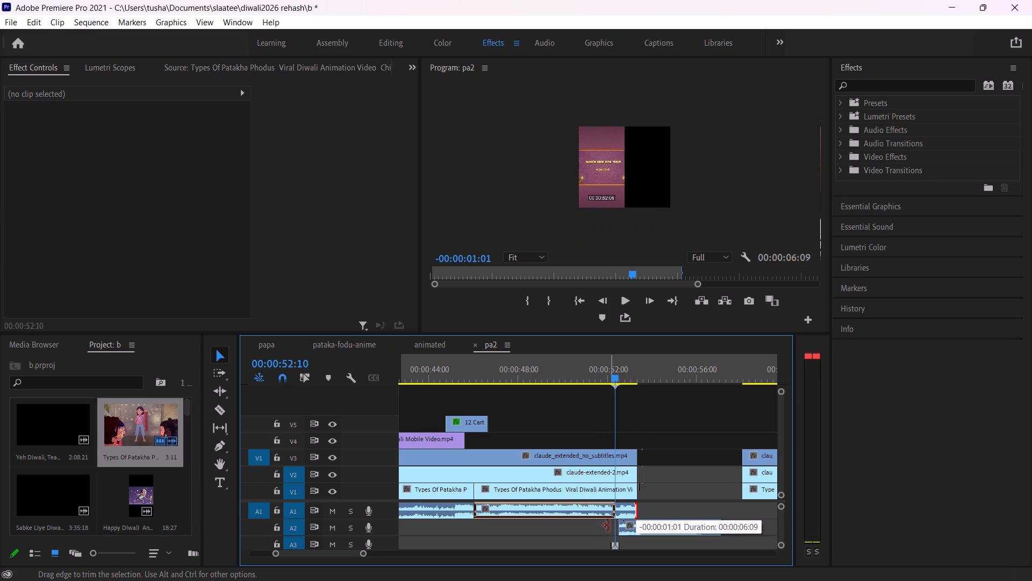
left_click_drag(608, 526, 606, 527)
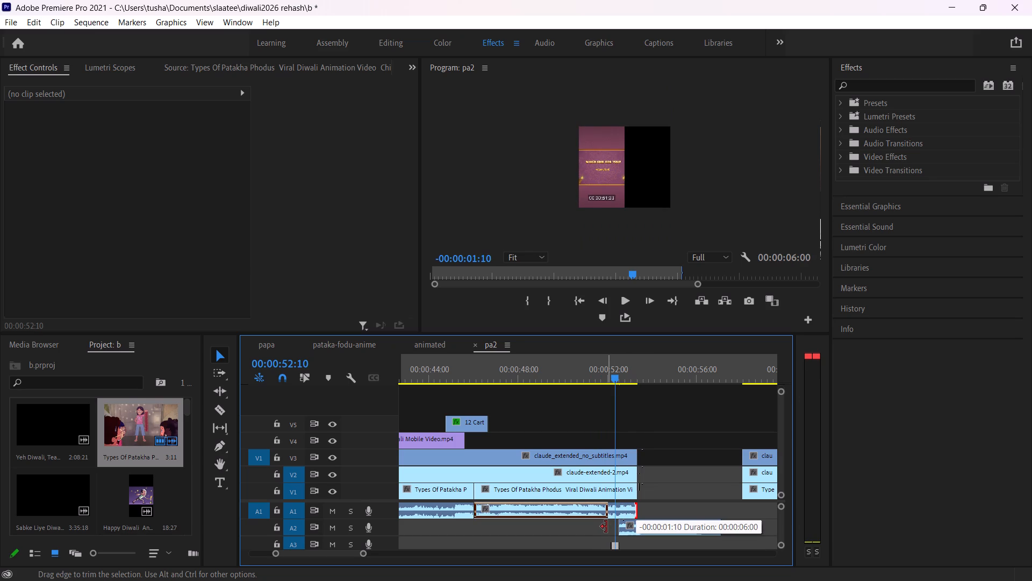
left_click_drag(606, 527, 605, 527)
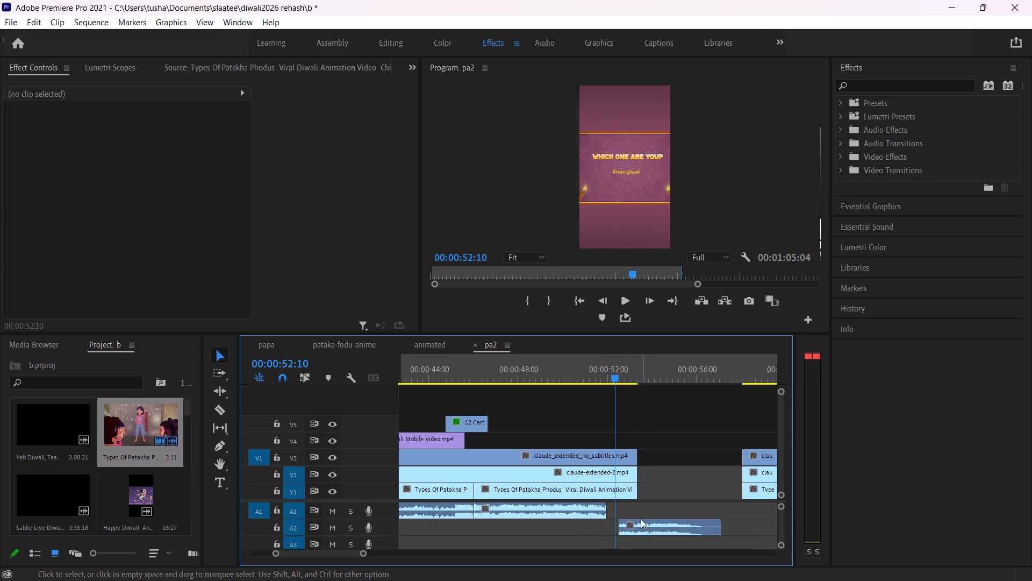
left_click(585, 360)
key("space")
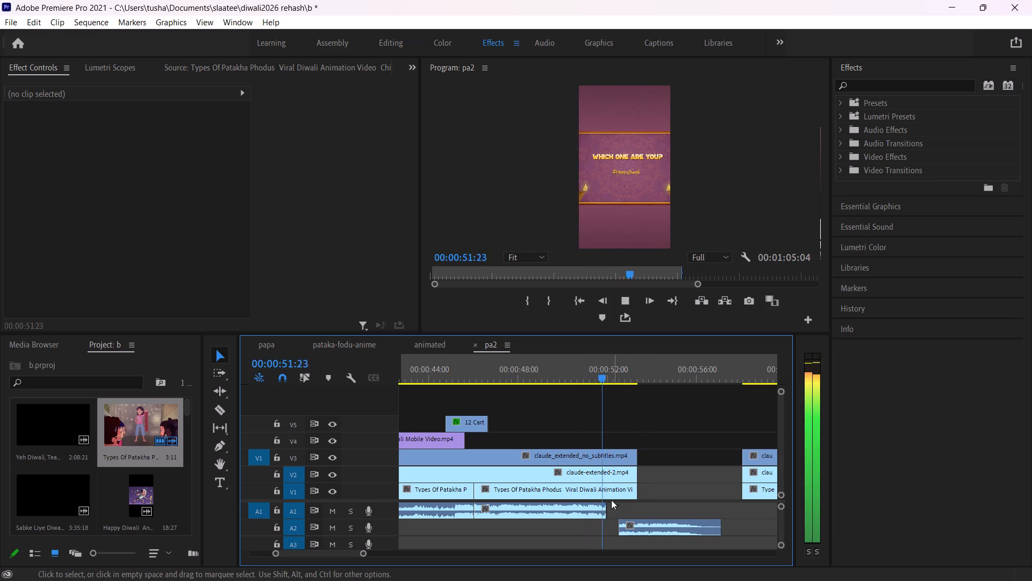
key("space")
left_click_drag(607, 510, 604, 519)
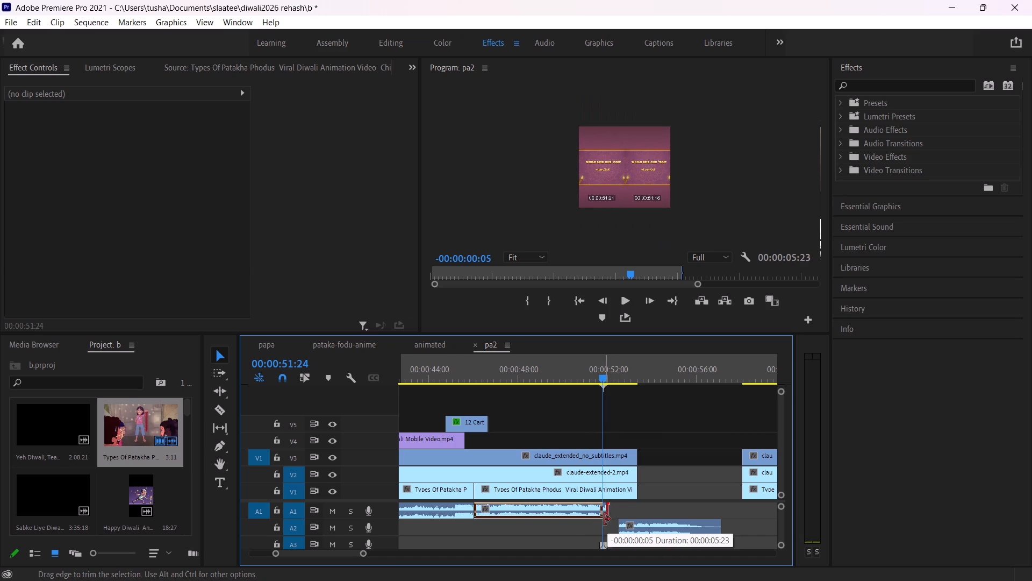
left_click_drag(604, 519, 605, 520)
key("space")
key("space")
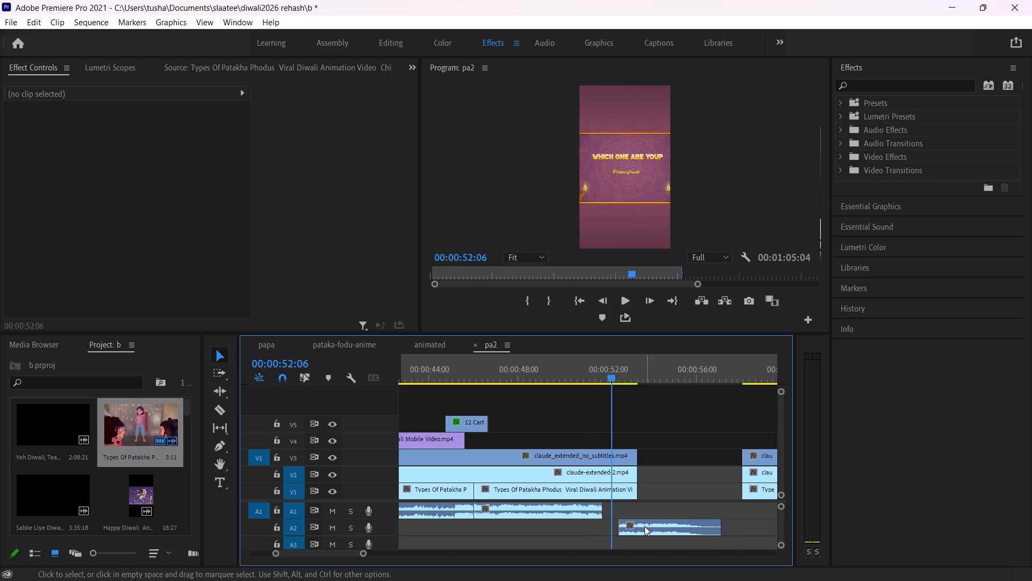
Move the A2 audio earlier to start at about 00:00:51:02, overlapping the end of the A1 audio, and play the join.
left_click_drag(644, 526, 628, 526)
key("space")
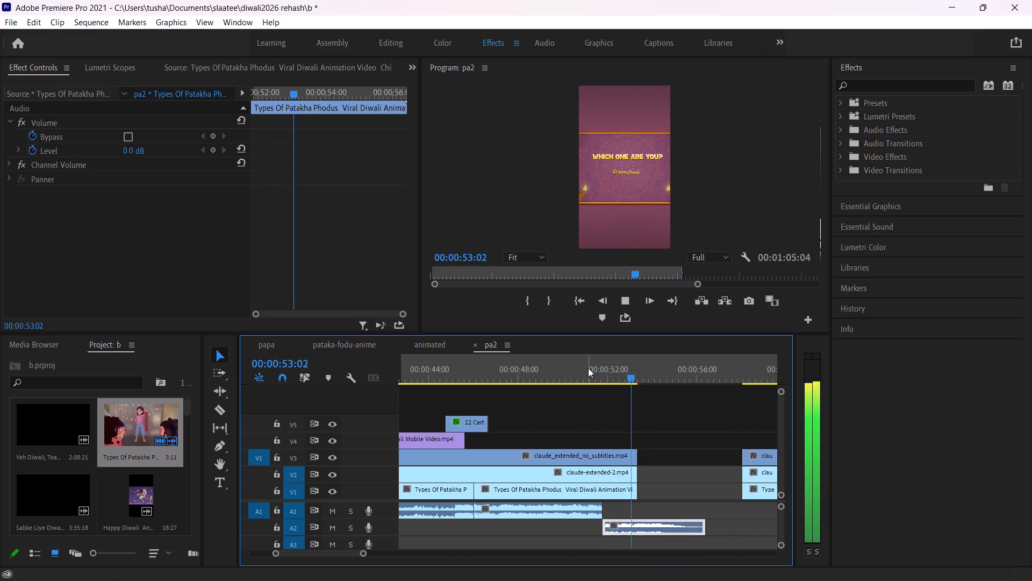
left_click(587, 370)
left_click_drag(608, 533, 617, 542)
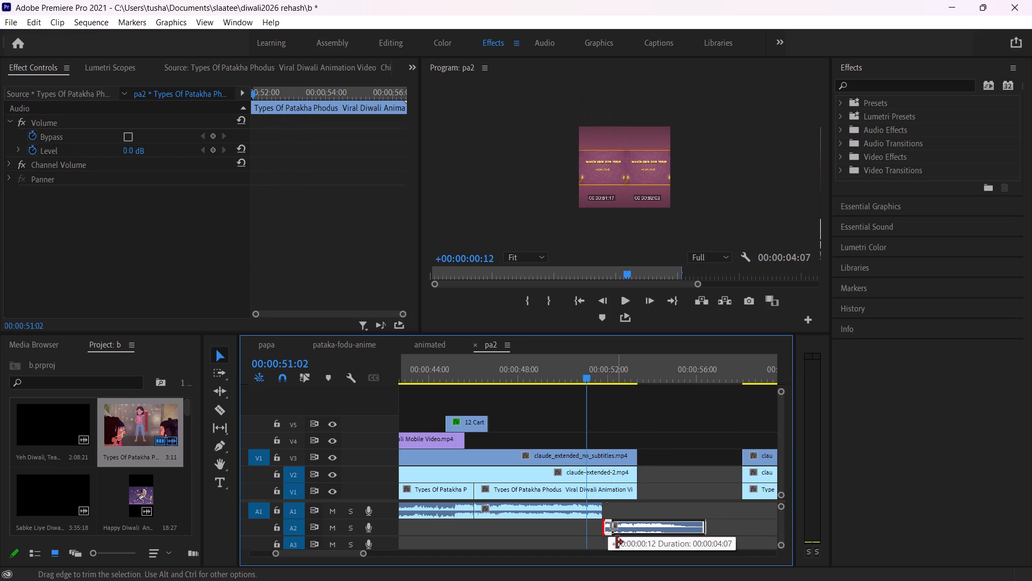
left_click_drag(617, 542, 604, 542)
left_click_drag(632, 527, 618, 527)
key("space")
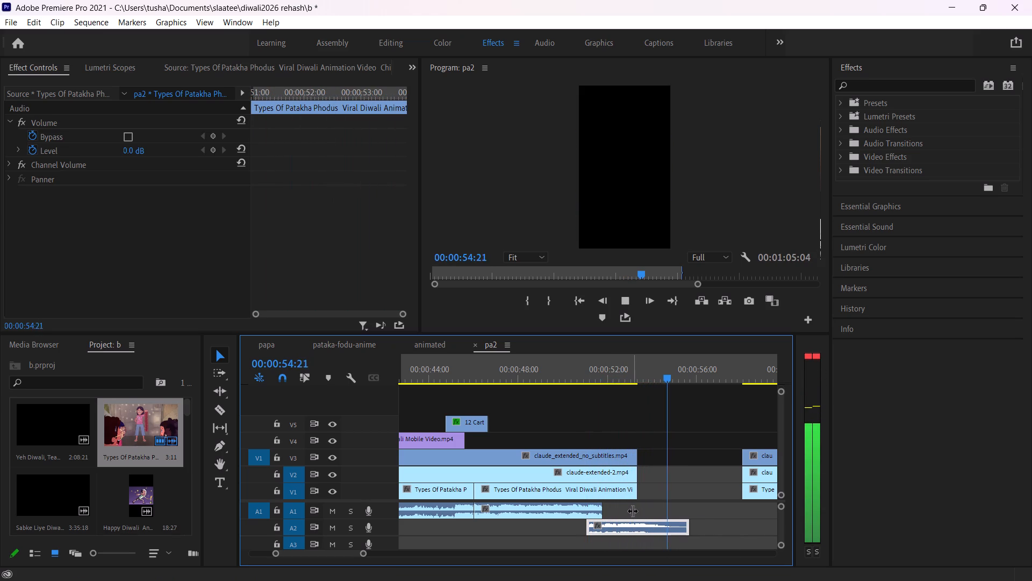
key("space")
Play the end-frame section from before the audio overlap into the gap to review the new ending.
scroll(676, 455, "down", 6)
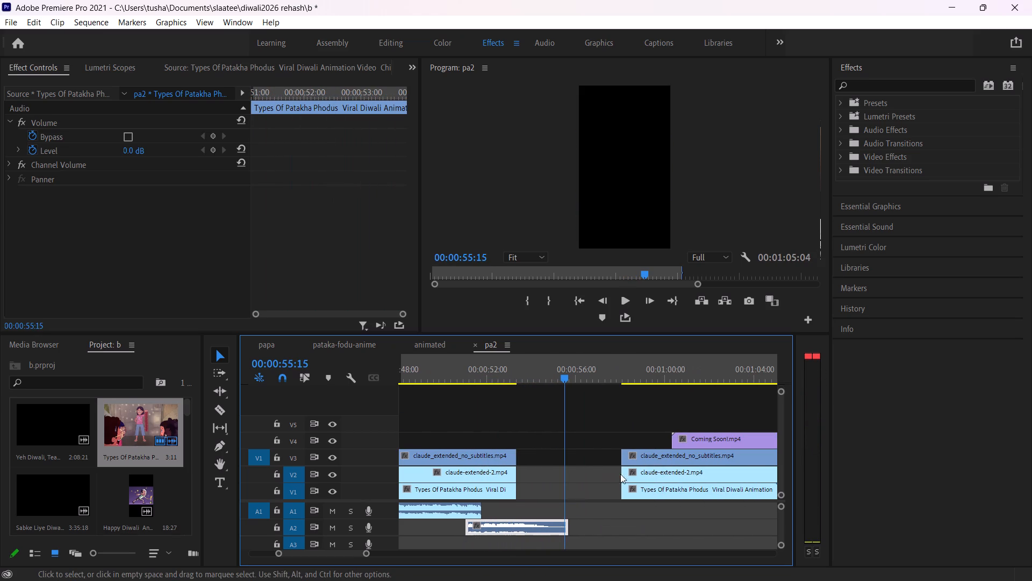
left_click_drag(367, 555, 376, 556)
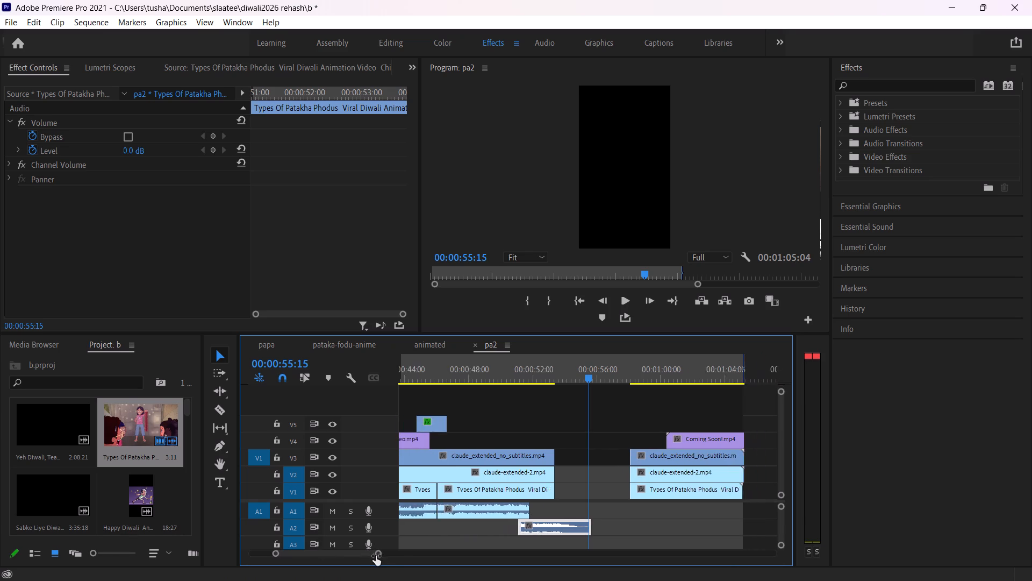
left_click_drag(376, 556, 382, 557)
left_click(482, 378)
key("space")
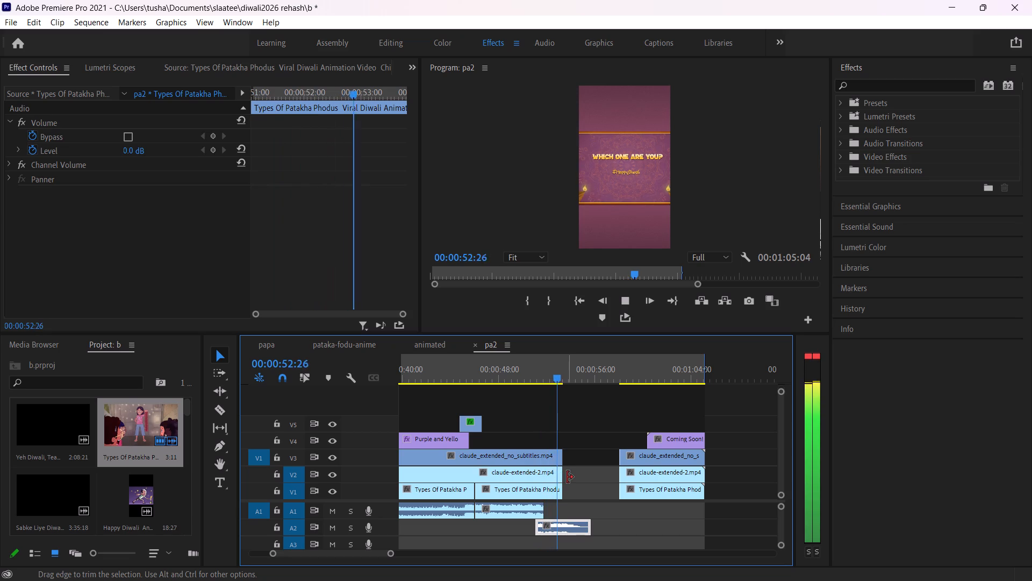
key("space")
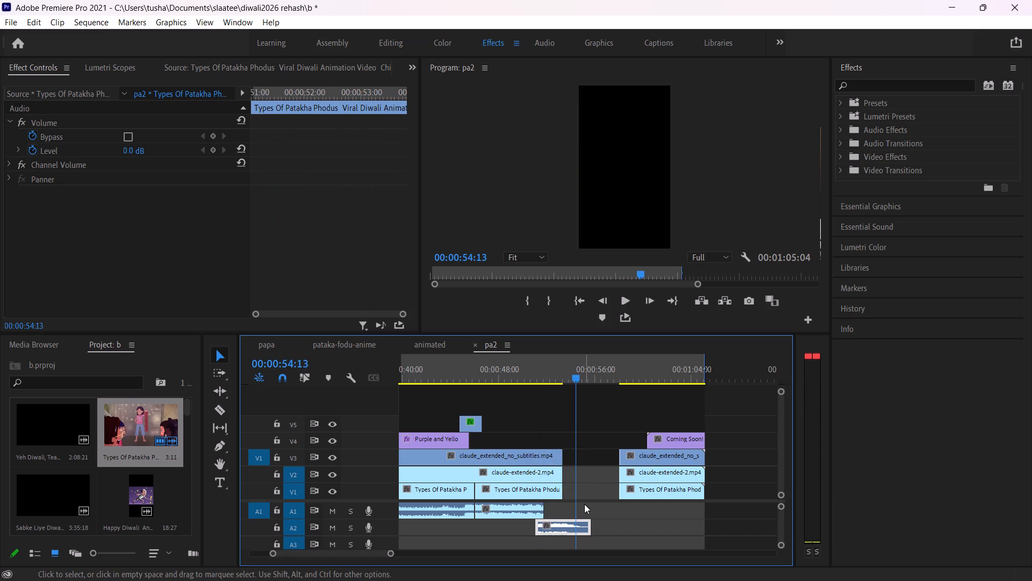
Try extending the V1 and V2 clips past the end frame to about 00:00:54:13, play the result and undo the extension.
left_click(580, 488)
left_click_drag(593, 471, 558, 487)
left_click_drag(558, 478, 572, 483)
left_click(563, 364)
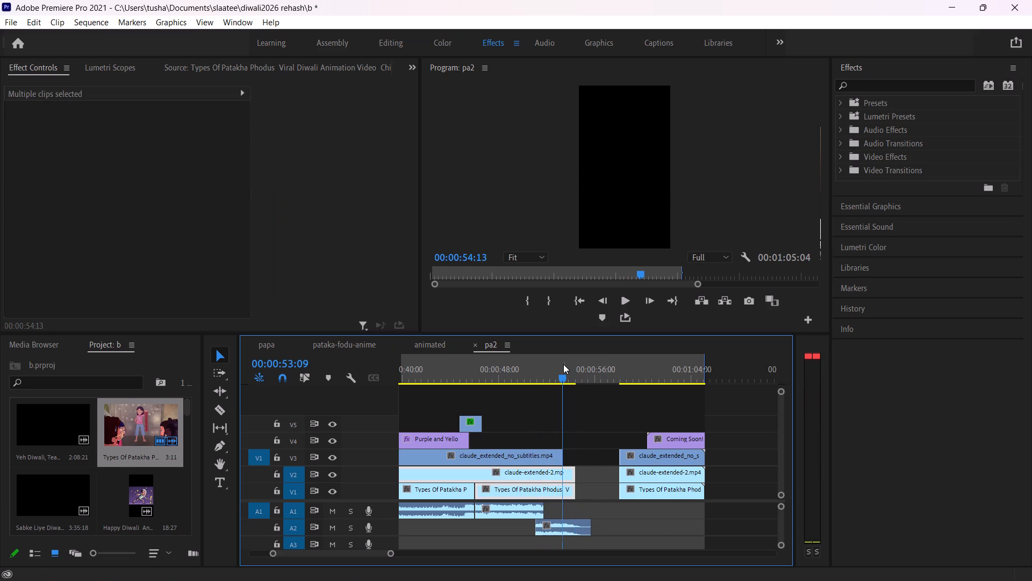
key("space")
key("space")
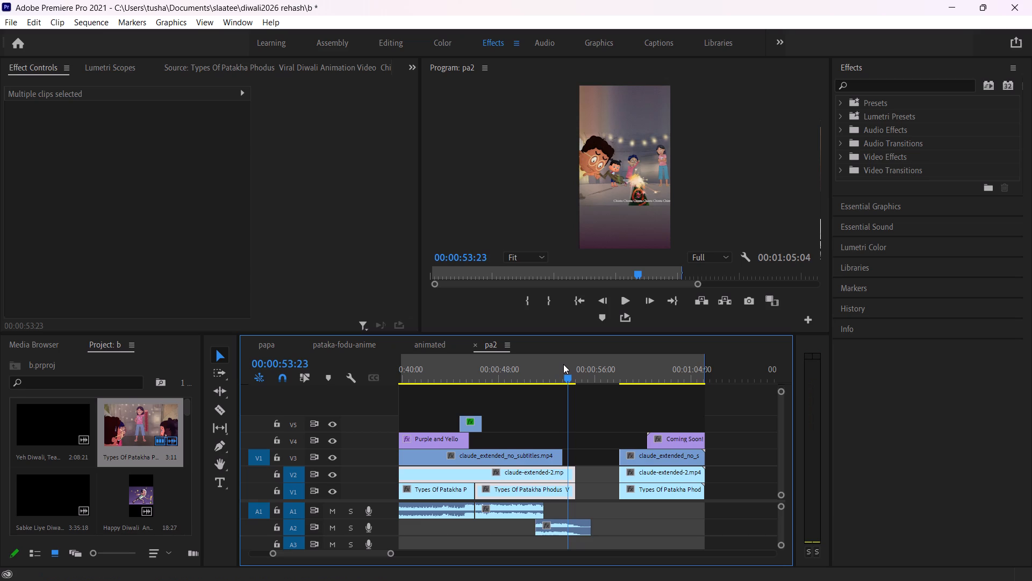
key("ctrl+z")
Replay the ending and pull the sequence's Out point back to the end of the A2 audio, for a 00:00:55:21 duration.
left_click(515, 368)
key("space")
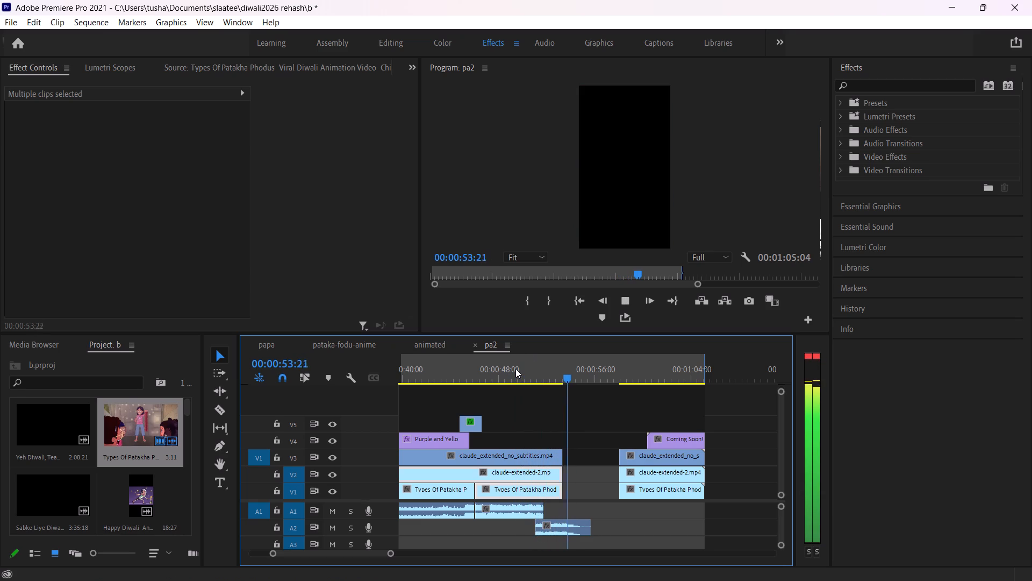
key("space")
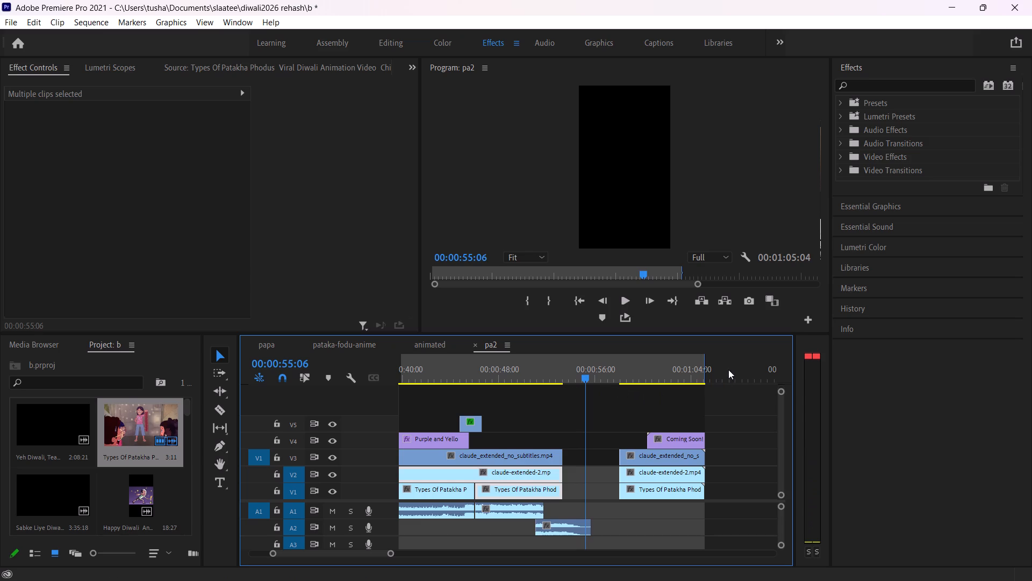
left_click_drag(706, 362, 592, 385)
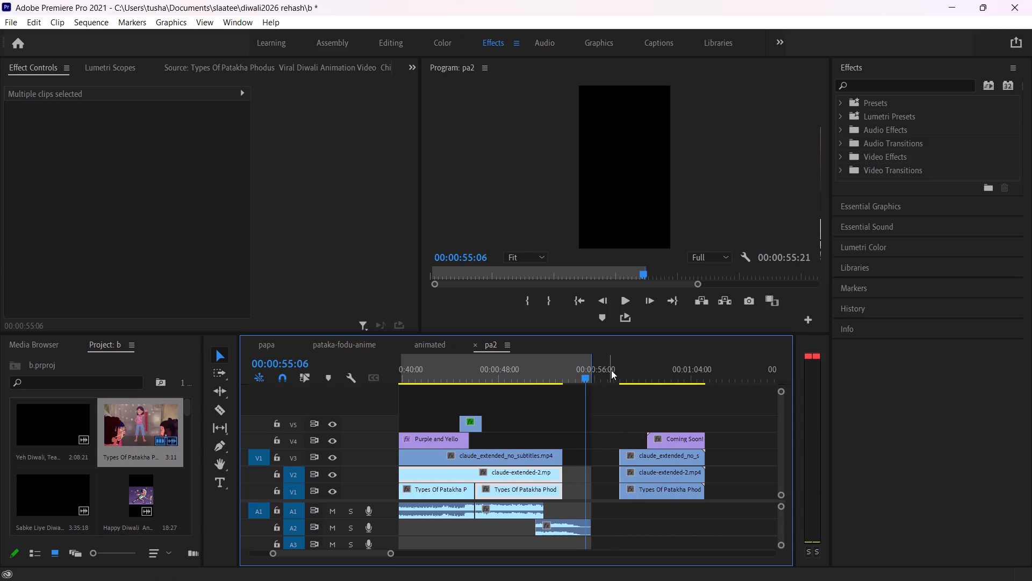
Review the Happy Diwali placeholder card after the gap and replay the sequence from before the end frame through that card.
left_click_drag(613, 369, 662, 378)
key("space")
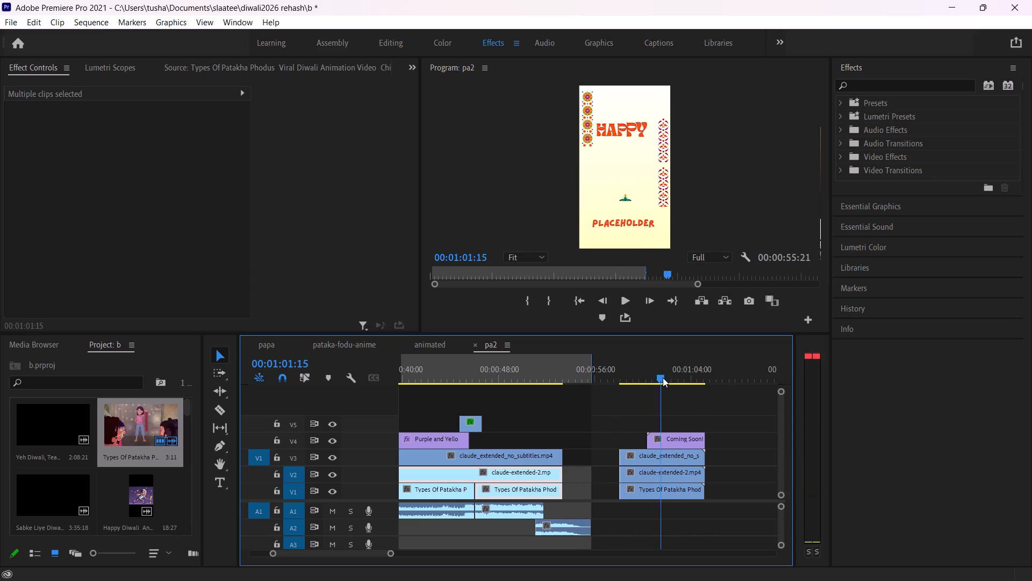
key("space")
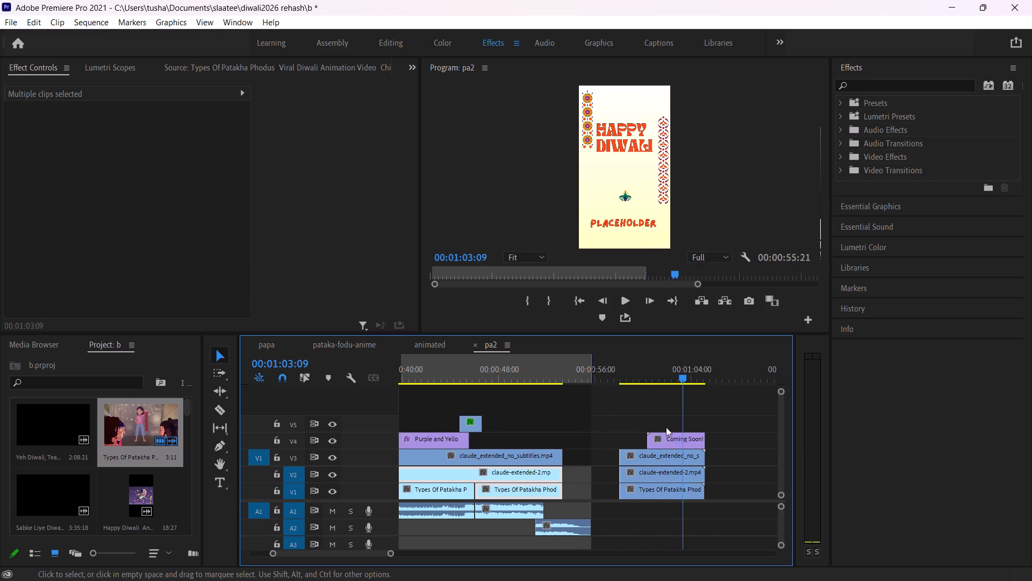
left_click(527, 374)
key("space")
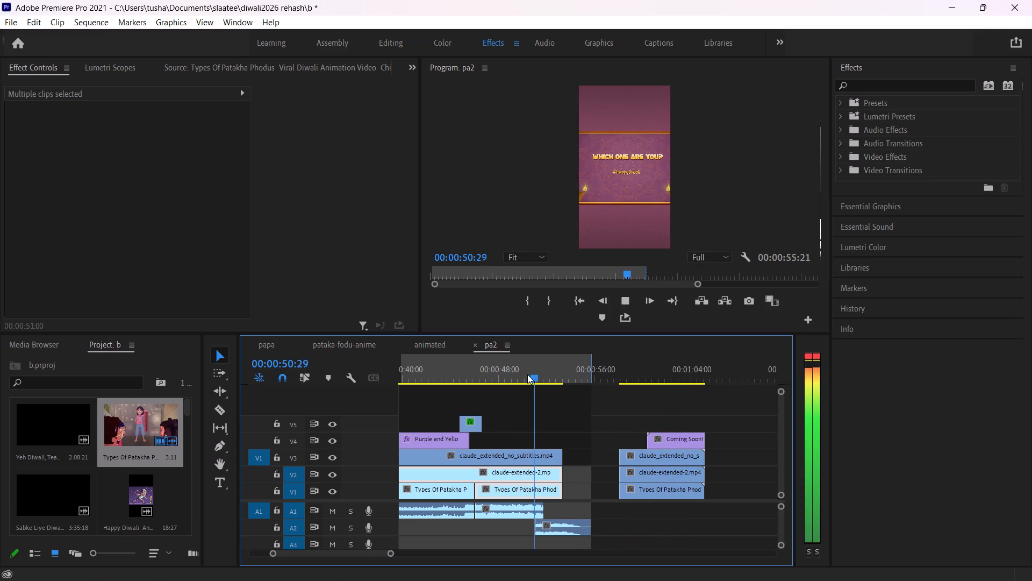
key("space")
left_click(465, 368)
key("space")
scroll(499, 397, "up", 3)
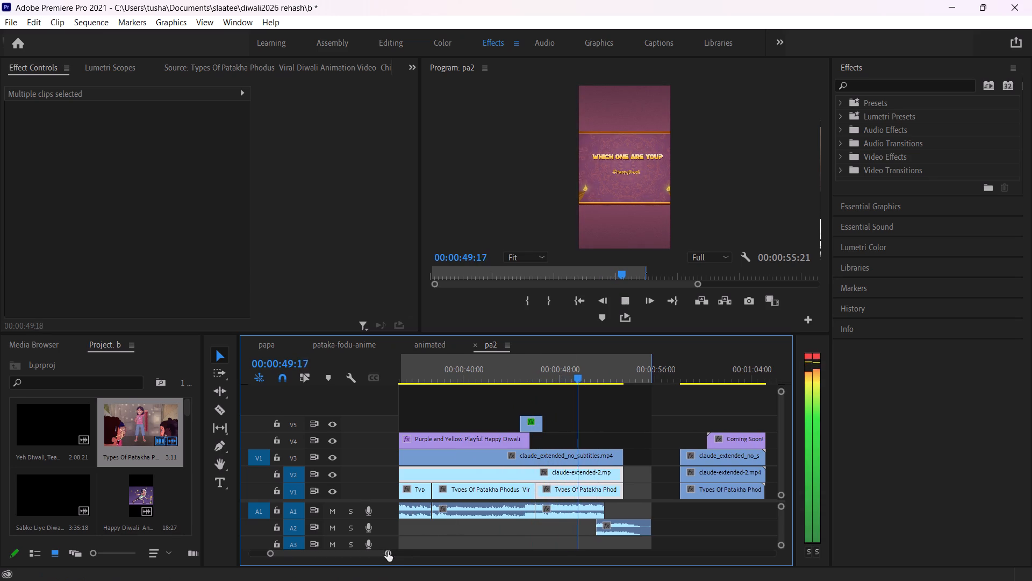
left_click_drag(392, 551, 443, 552)
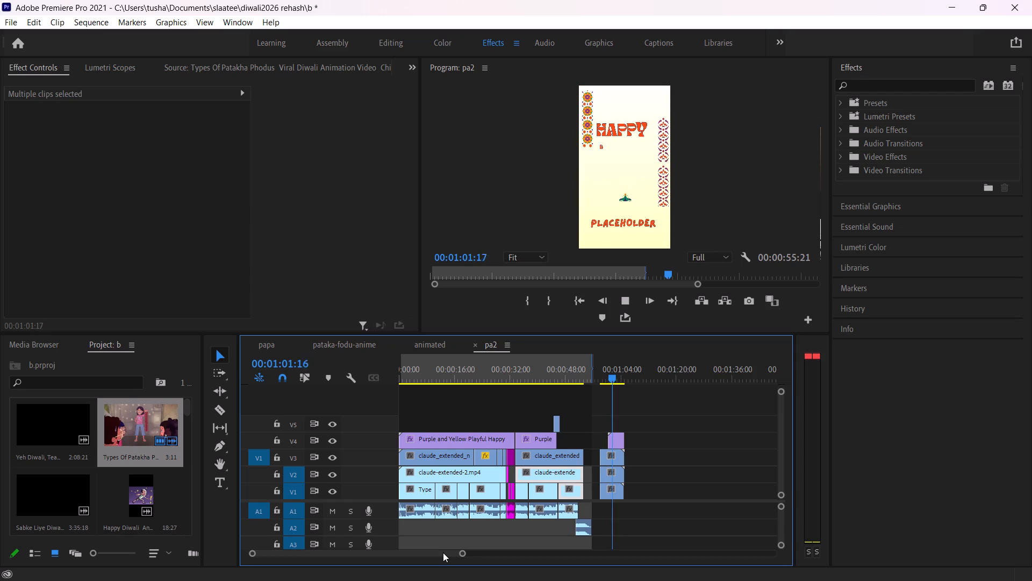
key("space")
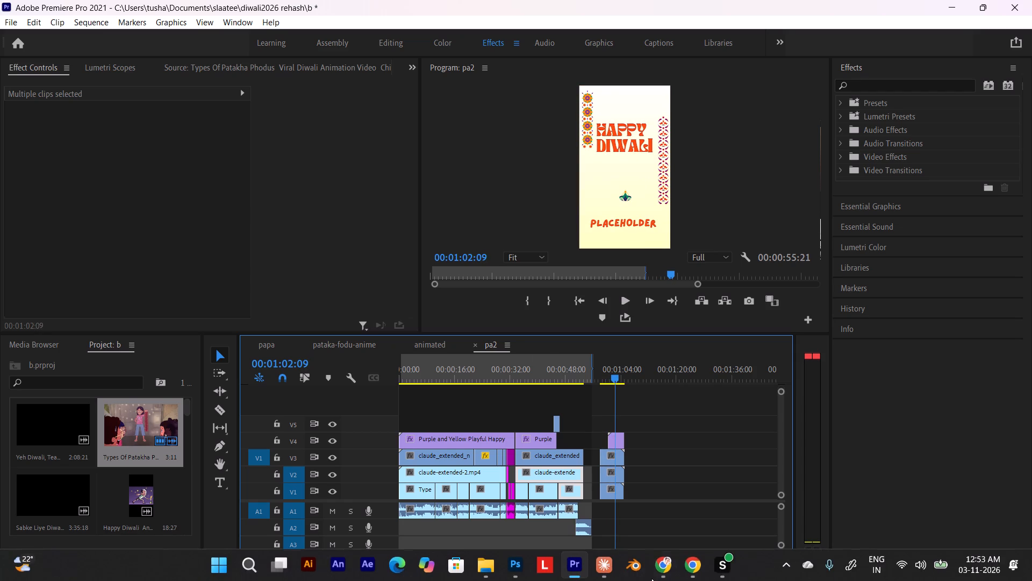
Switch to Chrome, open Google Drive in a new tab, search for "logo animation" and look through the results.
left_click(671, 565)
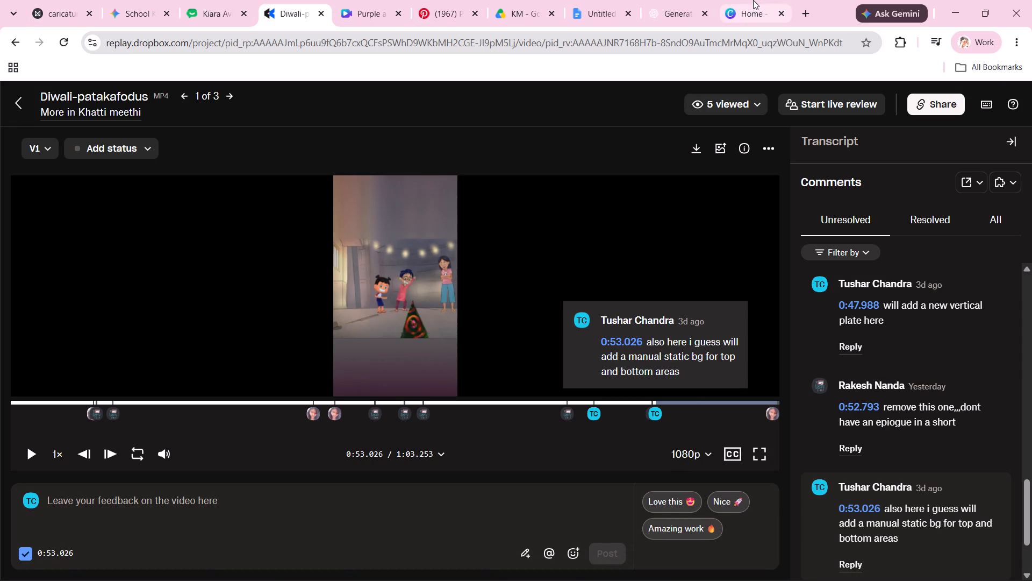
left_click(806, 9)
left_click(730, 50)
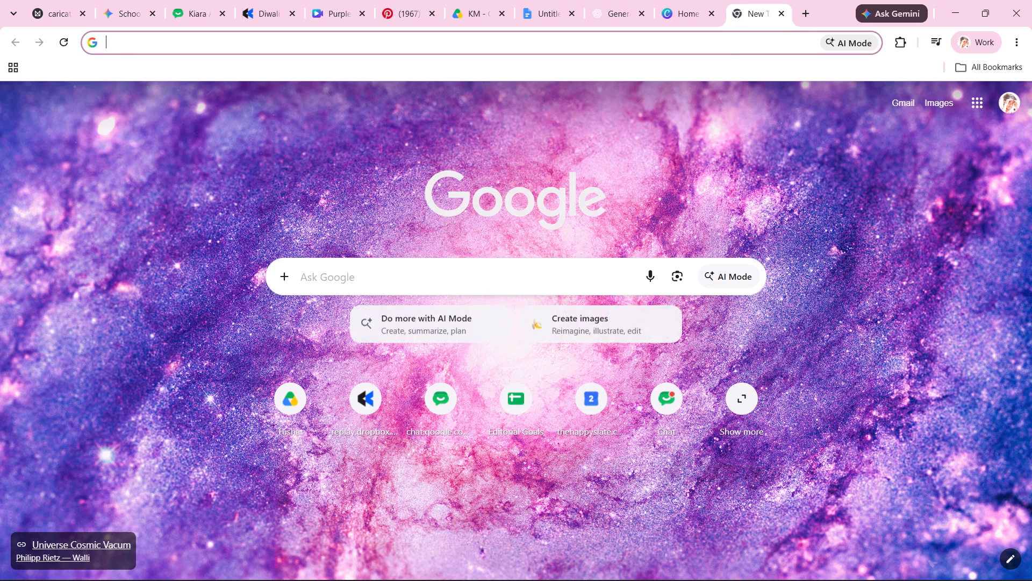
key("d")
key("Return")
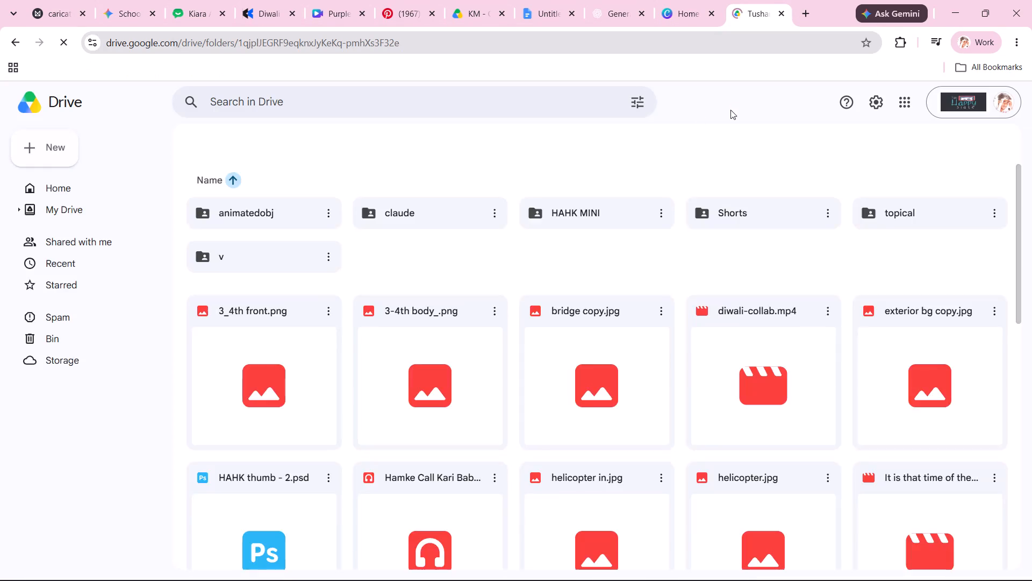
left_click(541, 108)
type("logo animation")
key("space")
key("Return")
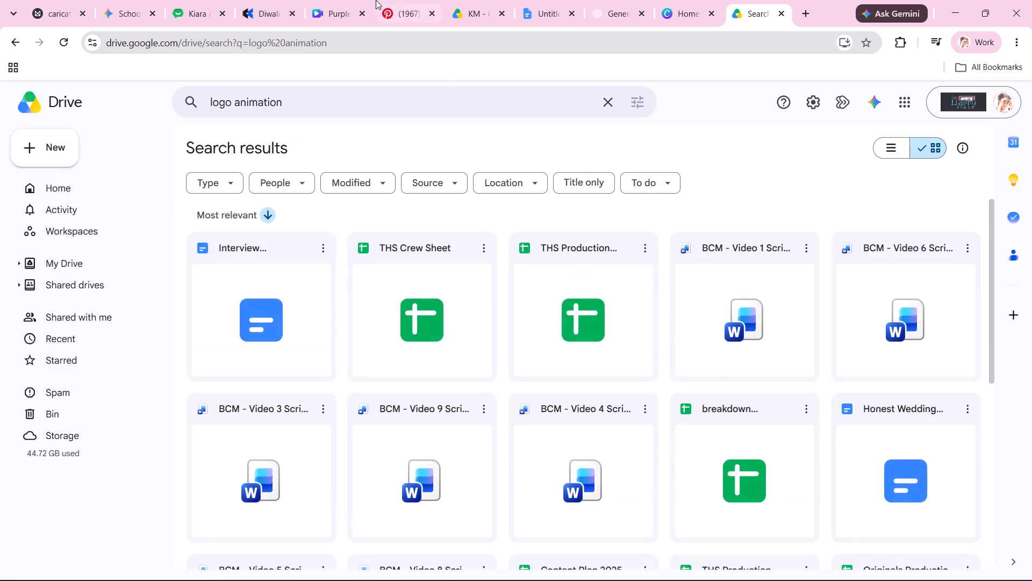
scroll(620, 287, "down", 15)
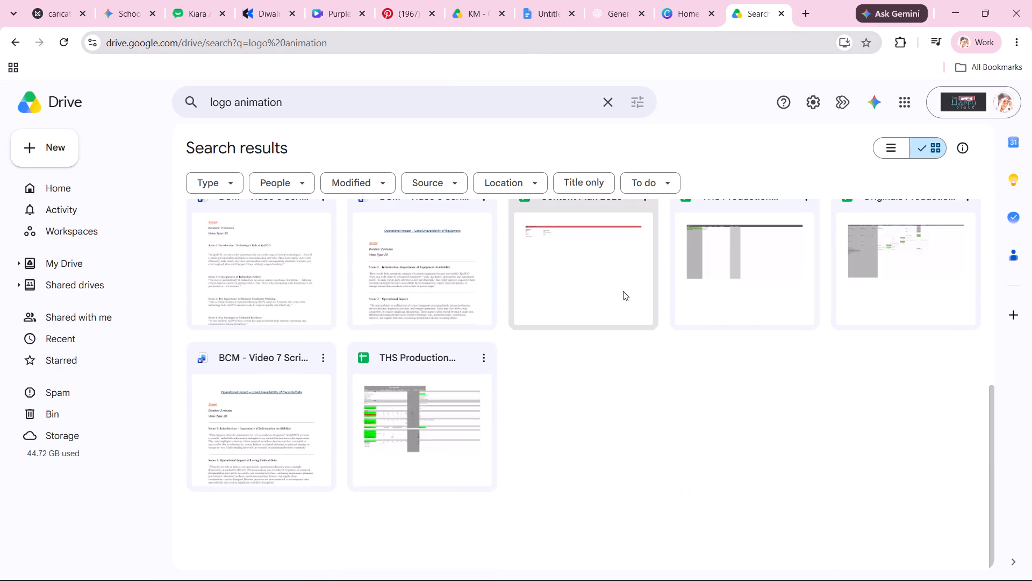
scroll(623, 288, "up", 15)
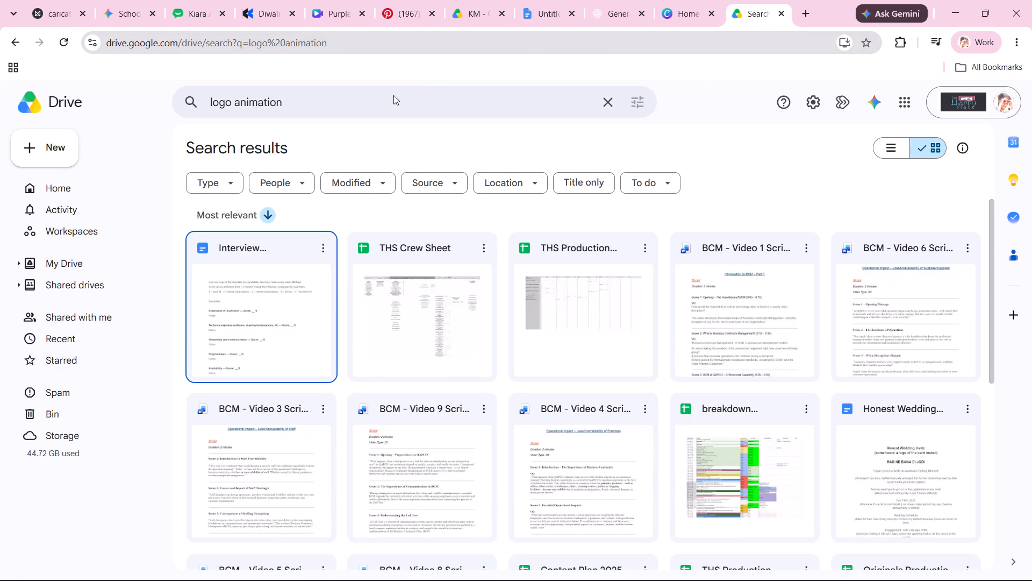
Select the word "animation" in the Drive search query for editing.
left_click(370, 97)
double_click(370, 97)
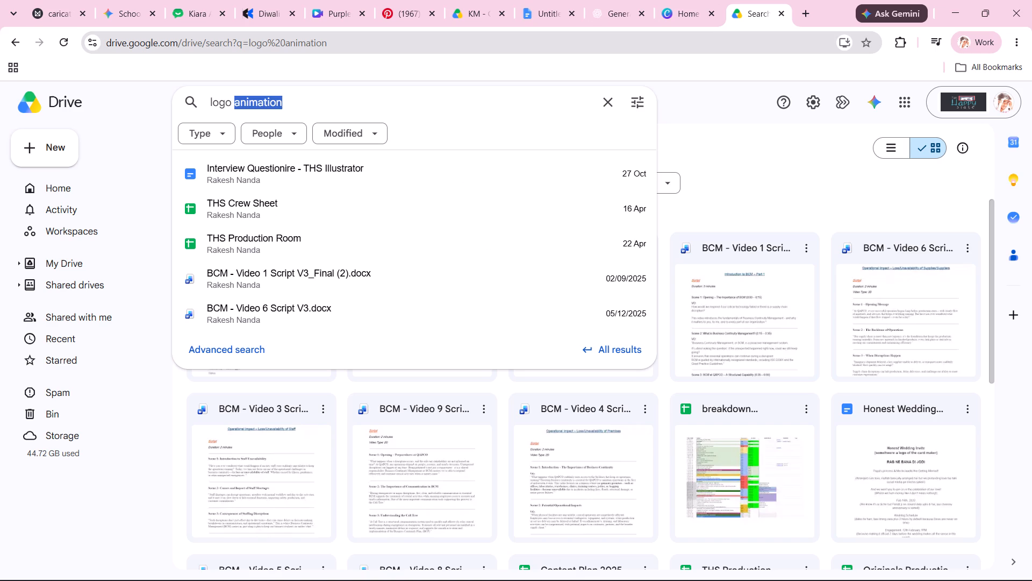